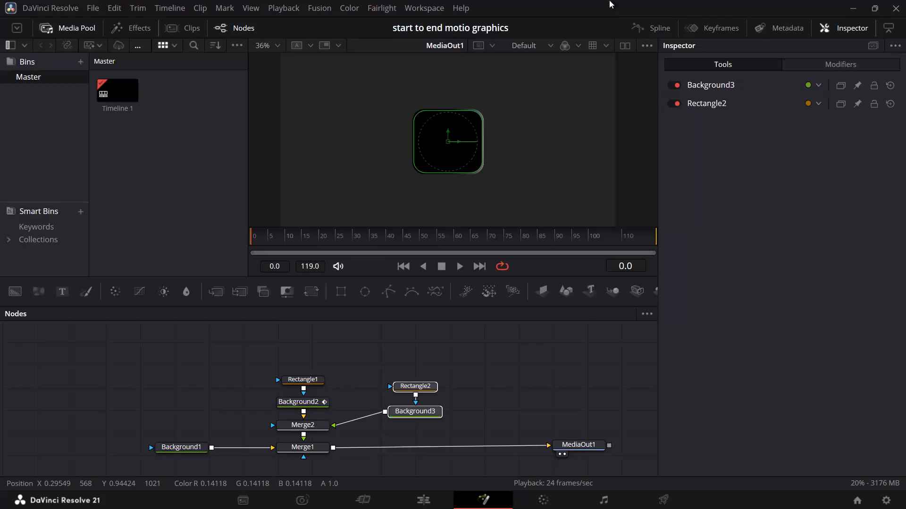
Switch to the Chrome window with YouTube and search for "motion graphics in davinci resolve".
{"action": "left_click", "coordinate": [855, 10]}
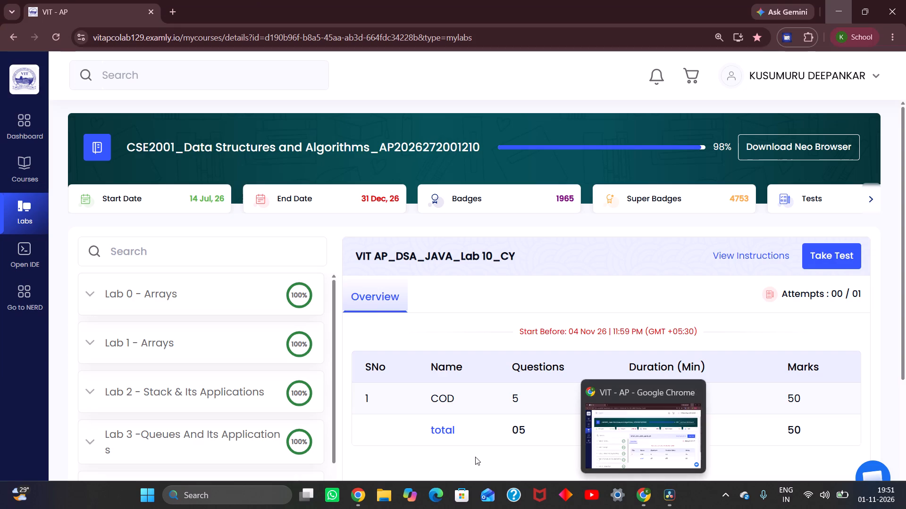
{"action": "left_click", "coordinate": [356, 505]}
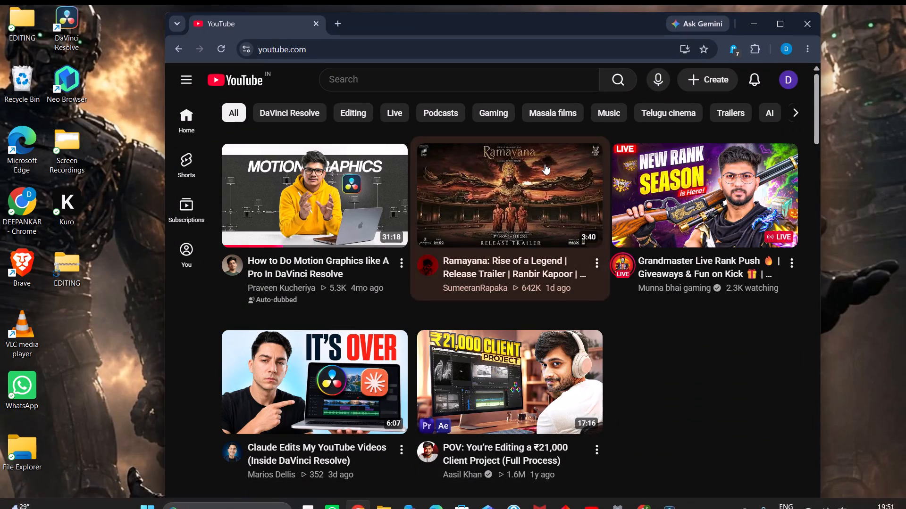
{"action": "left_click", "coordinate": [509, 79]}
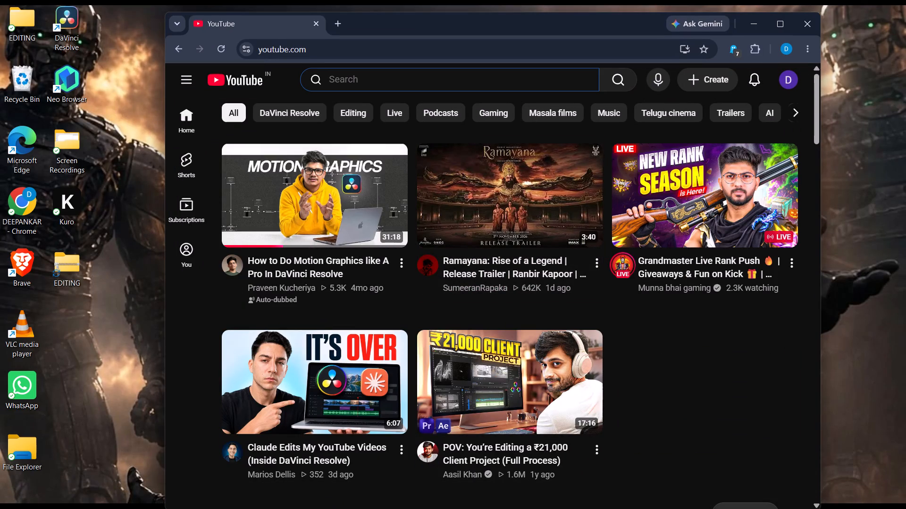
{"action": "type", "text": "mo"}
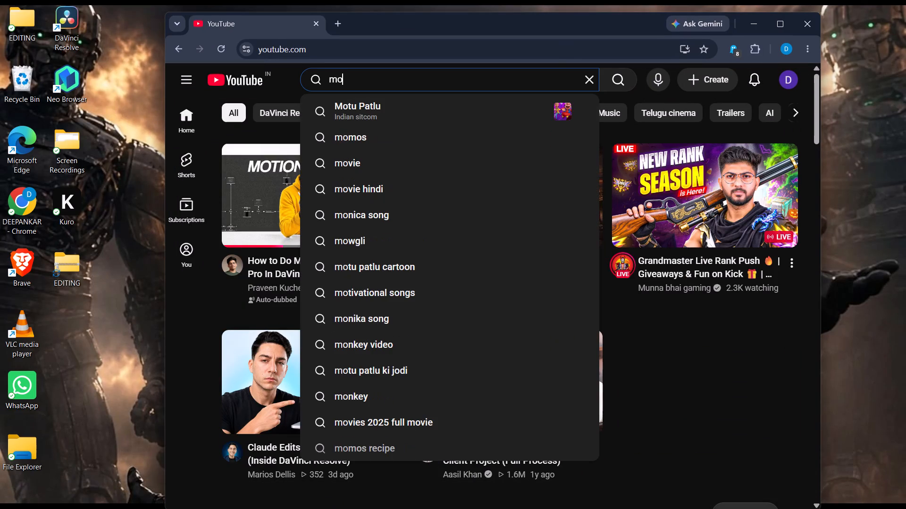
{"action": "type", "text": "tion"}
{"action": "key", "text": "space"}
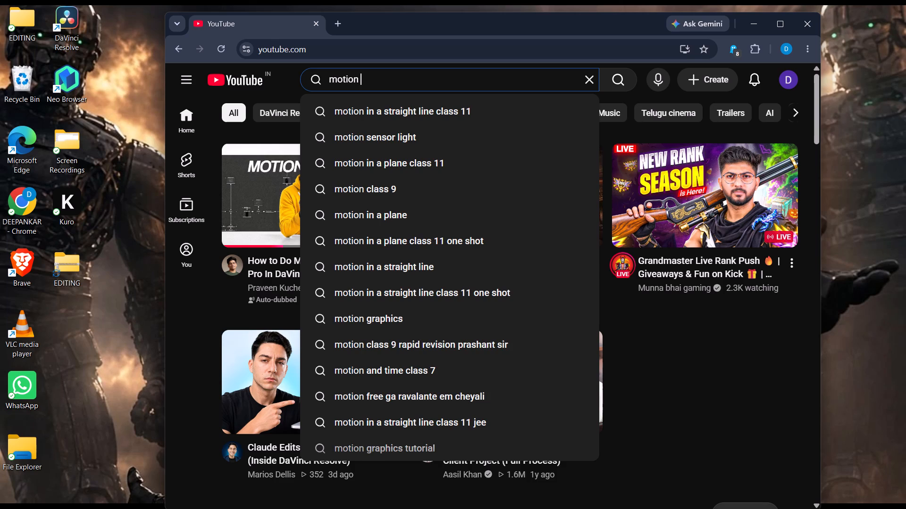
{"action": "type", "text": "grap"}
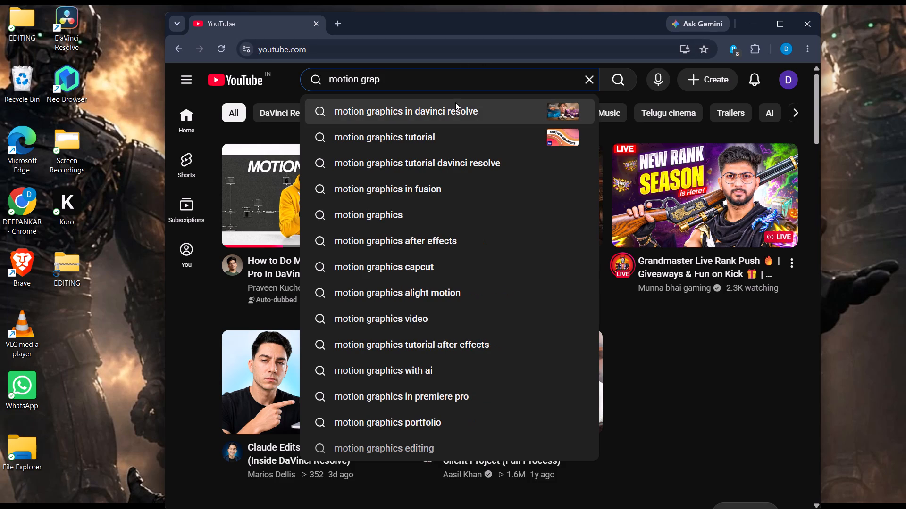
{"action": "left_click", "coordinate": [455, 102]}
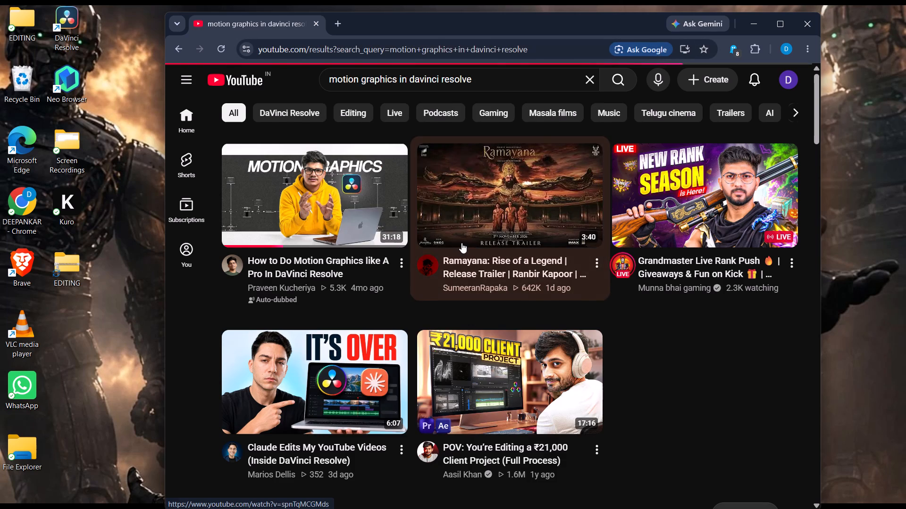
Find and open the video "Full Motion Graphics Course | DaVinci Resolve" in the search results, and pause it.
{"action": "scroll", "coordinate": [461, 243], "scroll_direction": "down", "scroll_amount": 4}
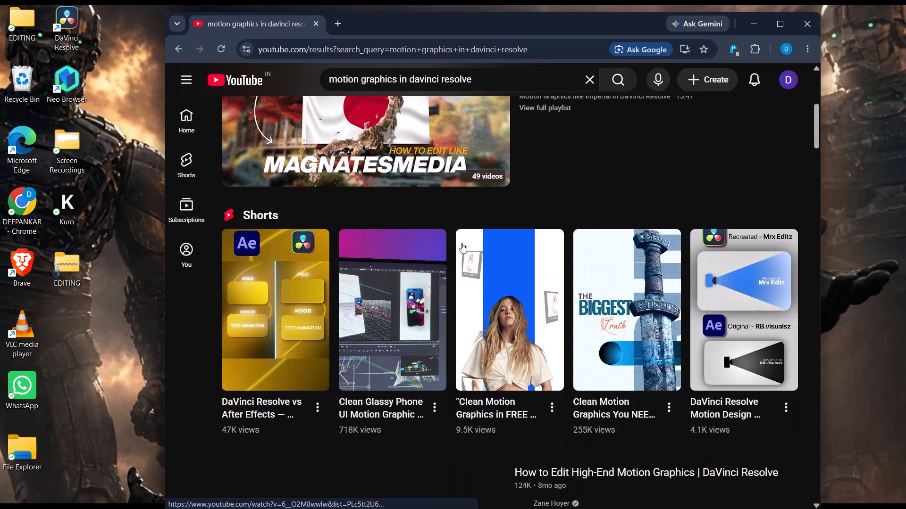
{"action": "scroll", "coordinate": [461, 243], "scroll_direction": "down", "scroll_amount": 5}
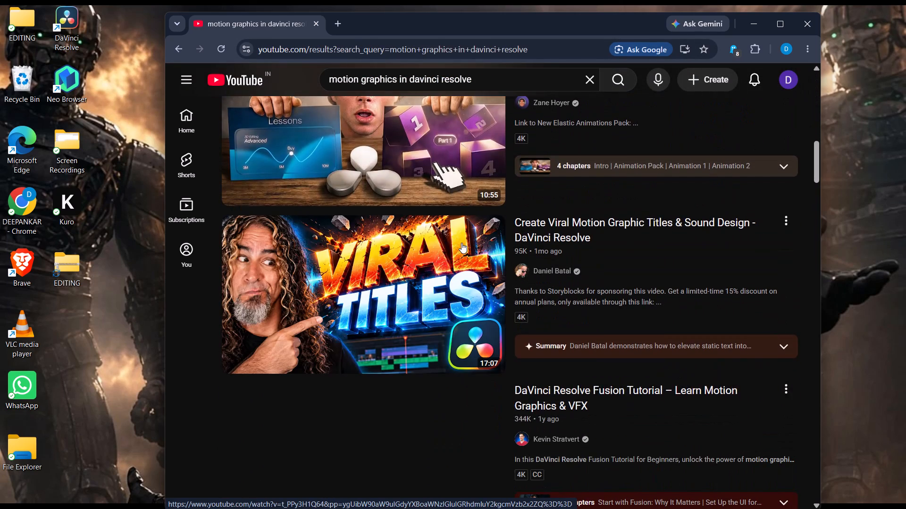
{"action": "scroll", "coordinate": [461, 243], "scroll_direction": "down", "scroll_amount": 6}
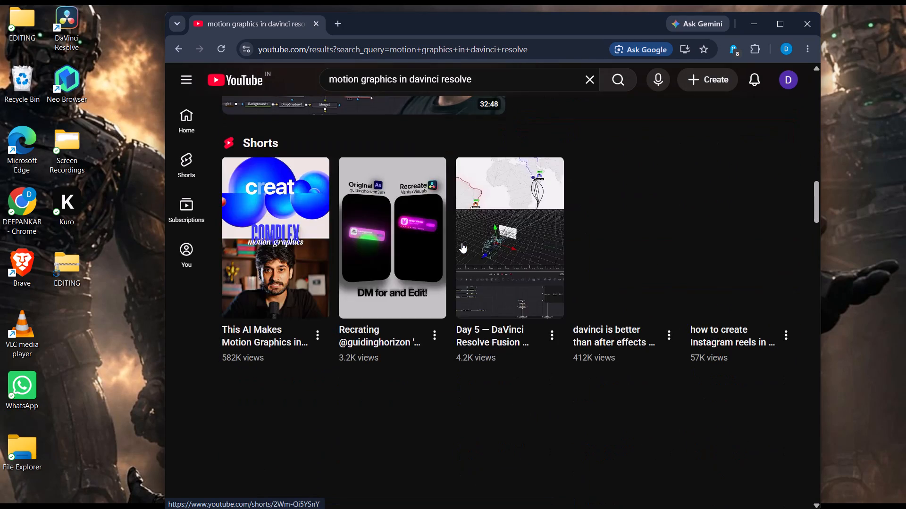
{"action": "scroll", "coordinate": [461, 243], "scroll_direction": "down", "scroll_amount": 8}
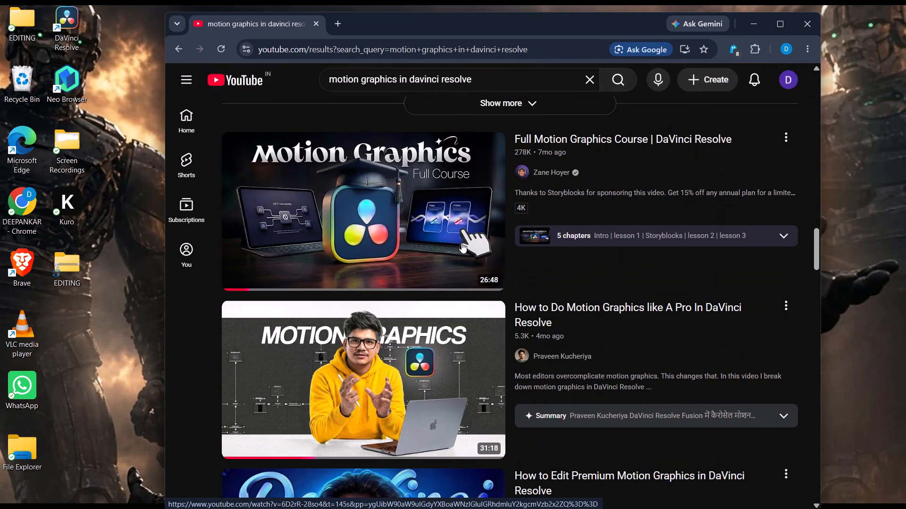
{"action": "left_click", "coordinate": [481, 189]}
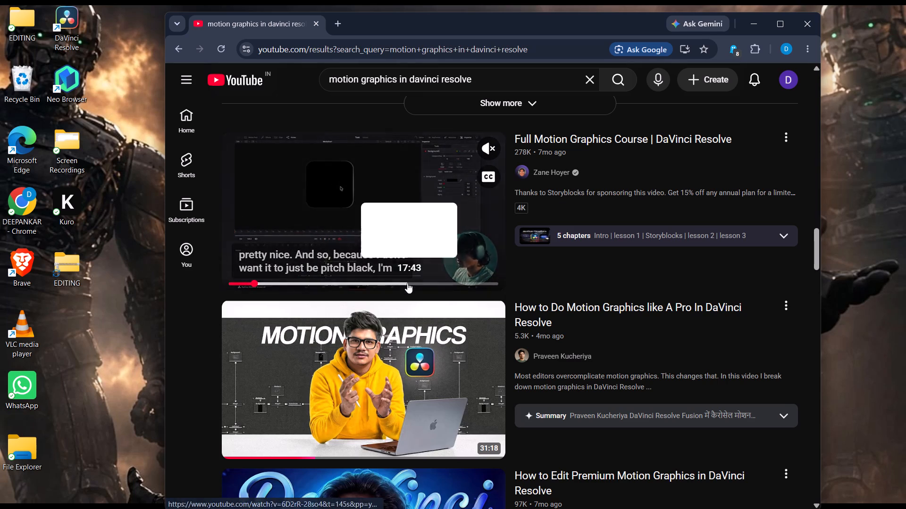
{"action": "left_click", "coordinate": [545, 182]}
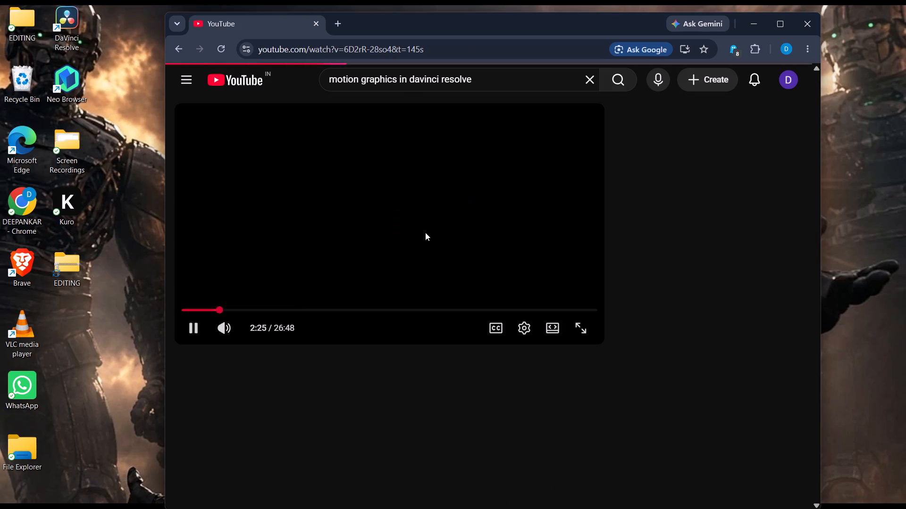
{"action": "left_click", "coordinate": [425, 232]}
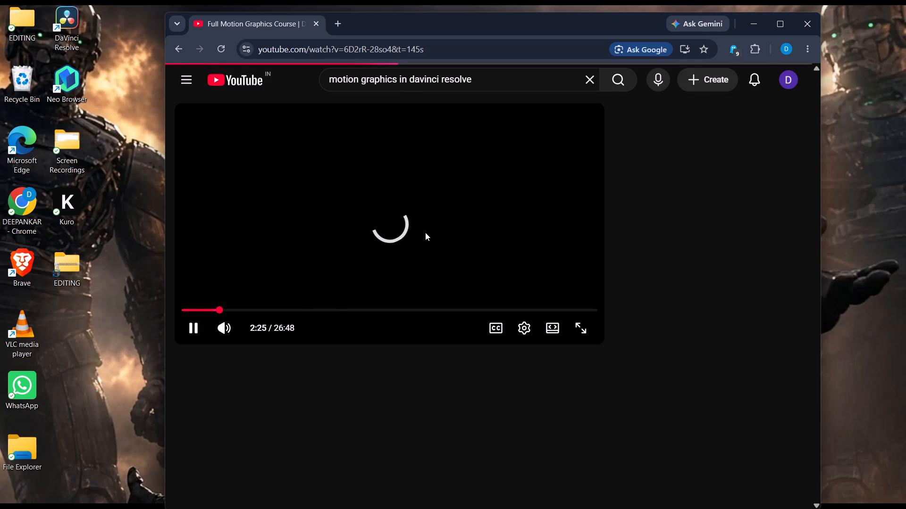
{"action": "left_click", "coordinate": [502, 251]}
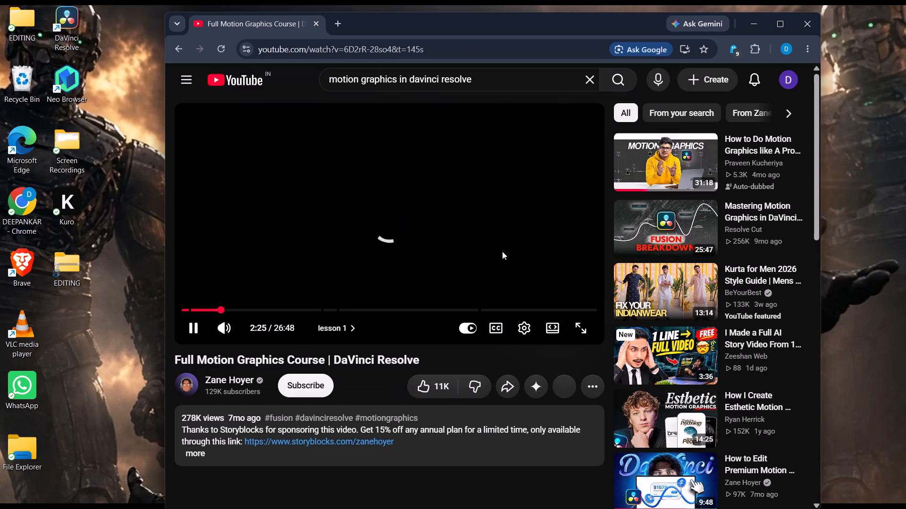
Expand the video description and open the Google Drive link to the assets used in the video.
{"action": "scroll", "coordinate": [354, 432], "scroll_direction": "down", "scroll_amount": 1}
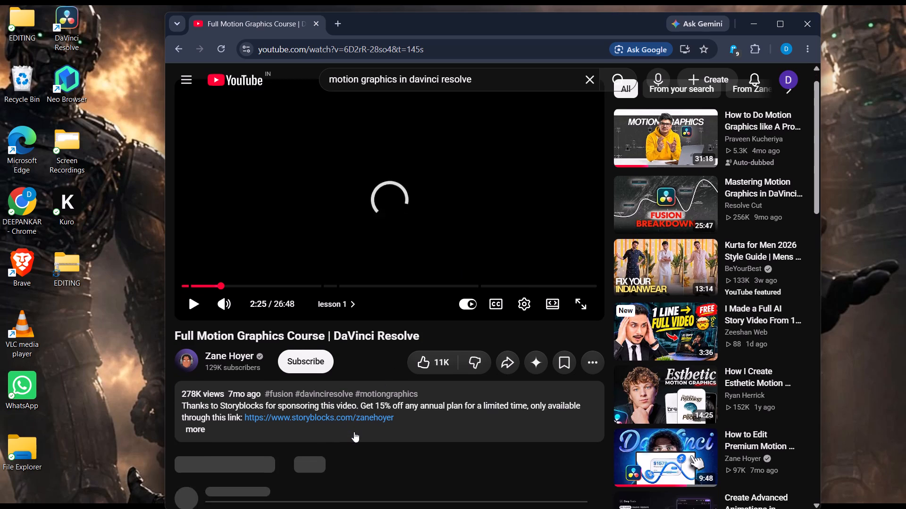
{"action": "scroll", "coordinate": [354, 432], "scroll_direction": "down", "scroll_amount": 1}
{"action": "left_click", "coordinate": [201, 393]}
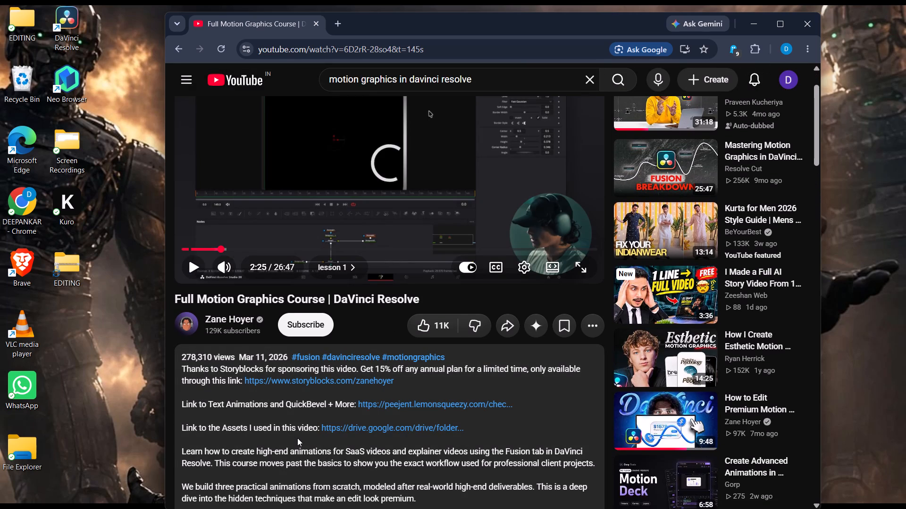
{"action": "scroll", "coordinate": [297, 438], "scroll_direction": "down", "scroll_amount": 1}
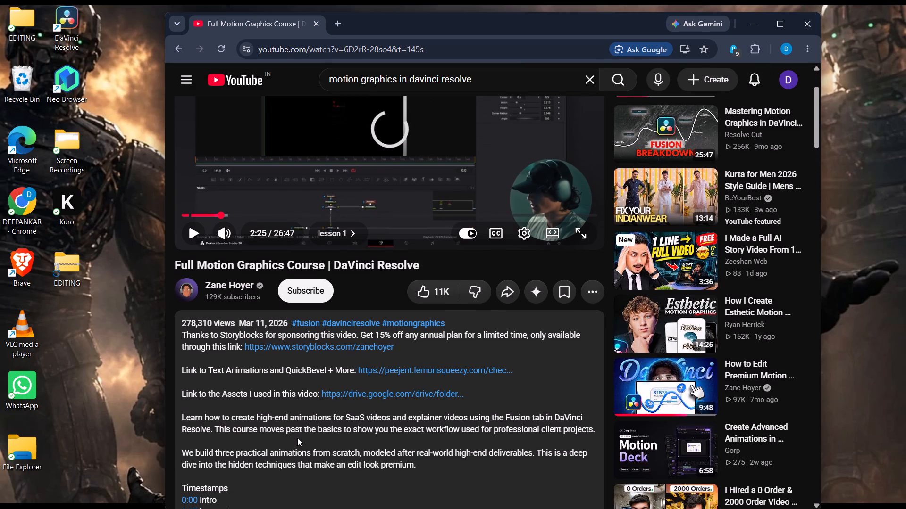
{"action": "left_click", "coordinate": [379, 396]}
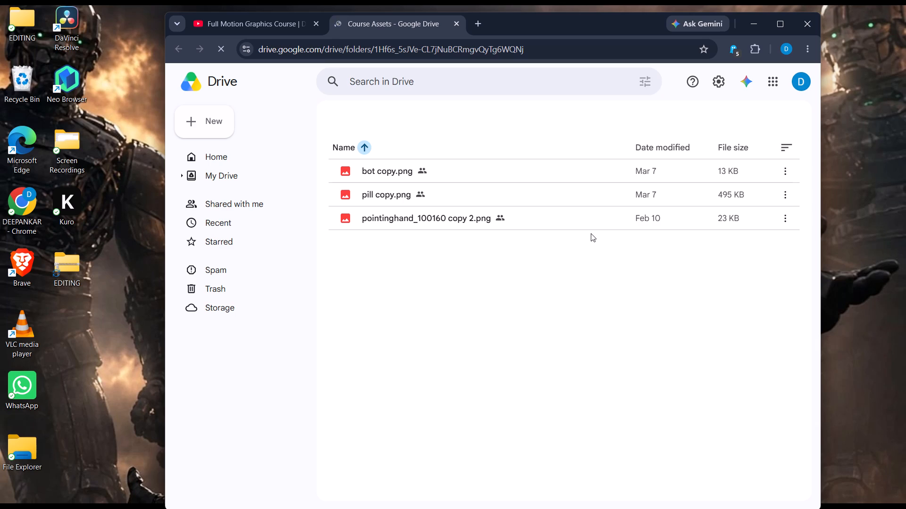
Preview bot copy.png in the Course Assets folder, download it and close the preview.
{"action": "left_click_drag", "start_coordinate": [591, 233], "coordinate": [570, 174]}
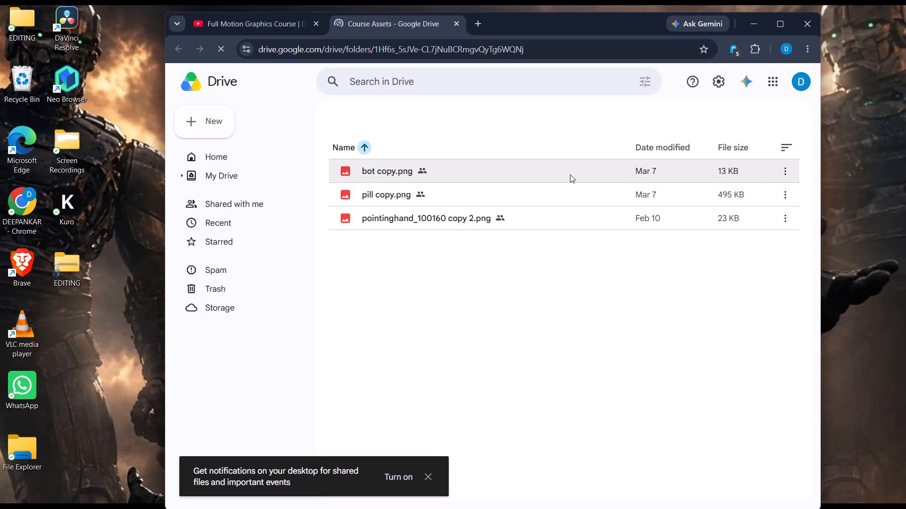
{"action": "left_click_drag", "start_coordinate": [570, 174], "coordinate": [572, 246]}
{"action": "double_click", "coordinate": [716, 169]}
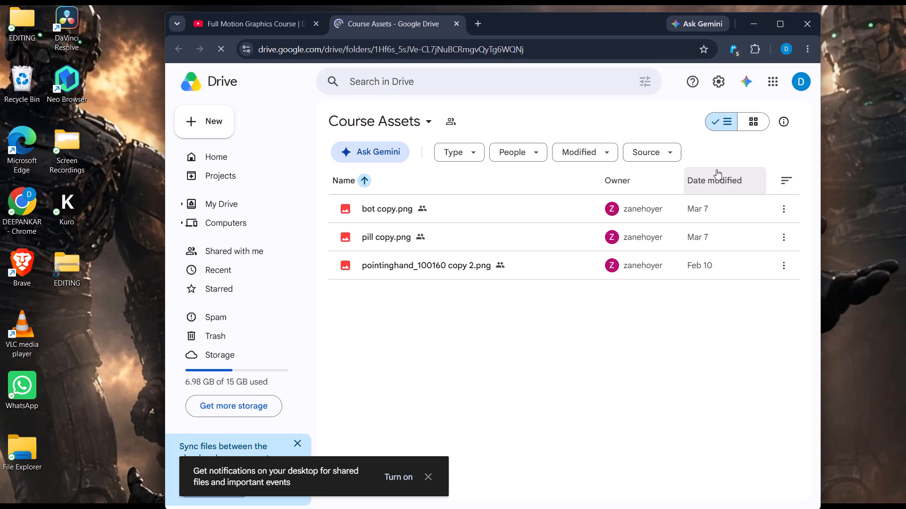
{"action": "left_click", "coordinate": [642, 345]}
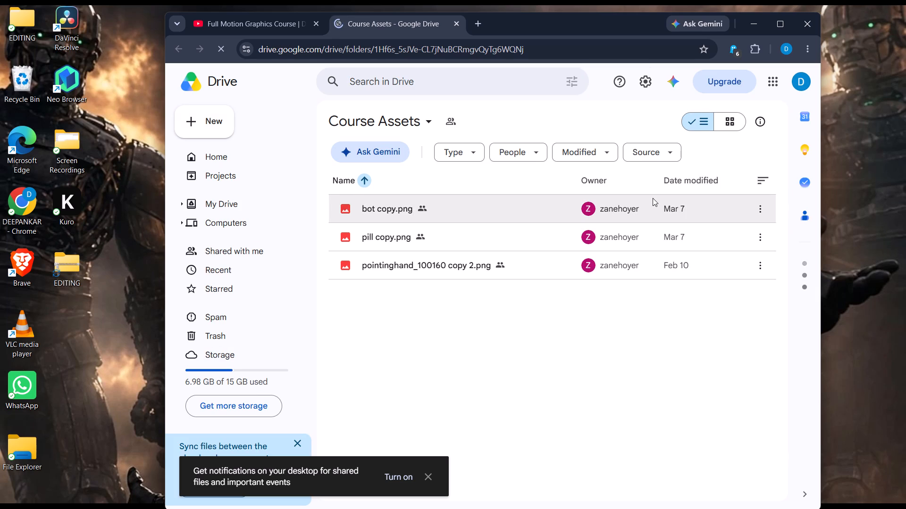
{"action": "double_click", "coordinate": [653, 198]}
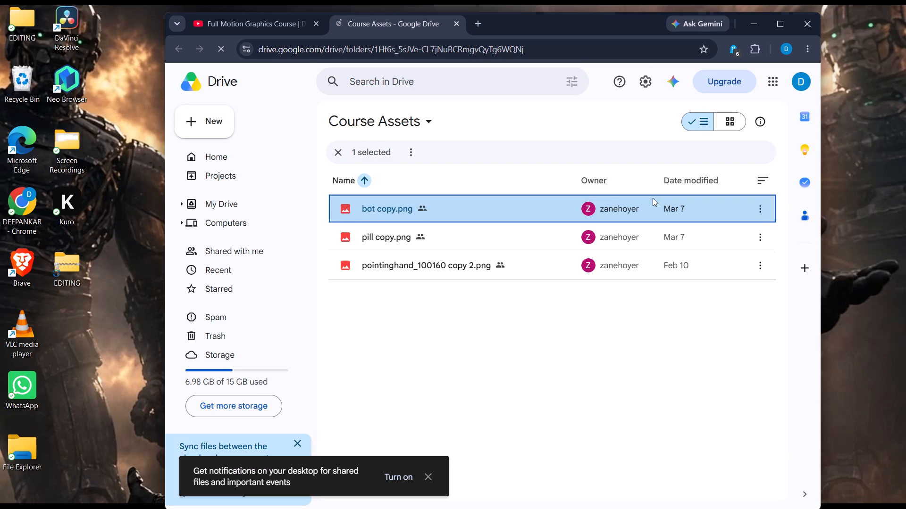
{"action": "left_click", "coordinate": [431, 480]}
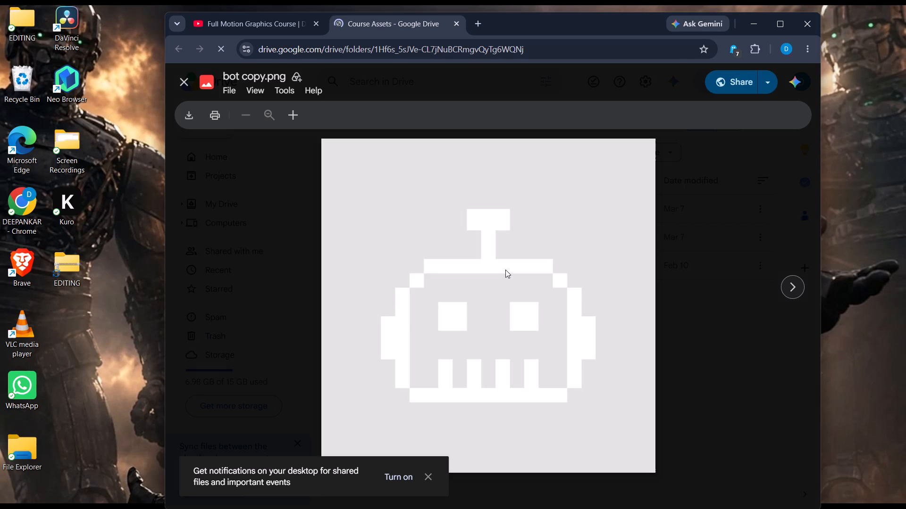
{"action": "left_click", "coordinate": [187, 109]}
{"action": "left_click", "coordinate": [187, 79]}
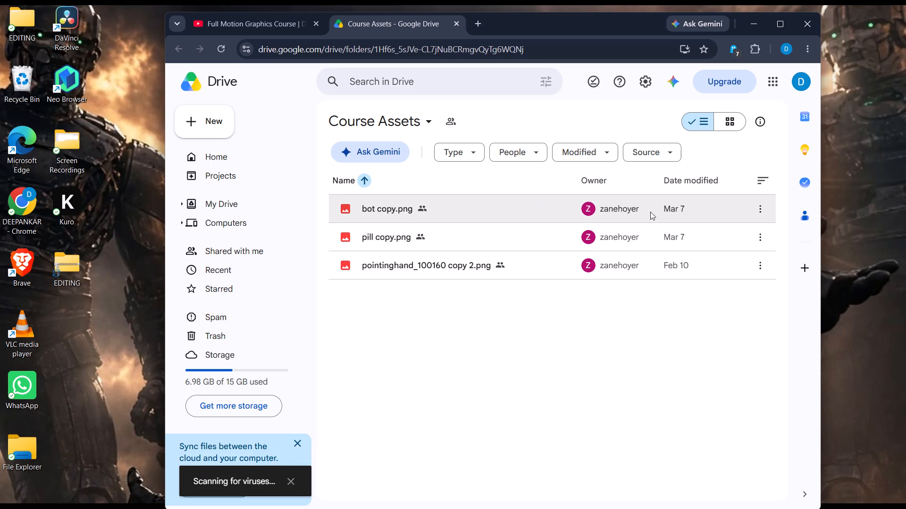
Download pill copy.png and pointinghand_100160 copy 2.png from the Course Assets folder.
{"action": "left_click", "coordinate": [766, 241]}
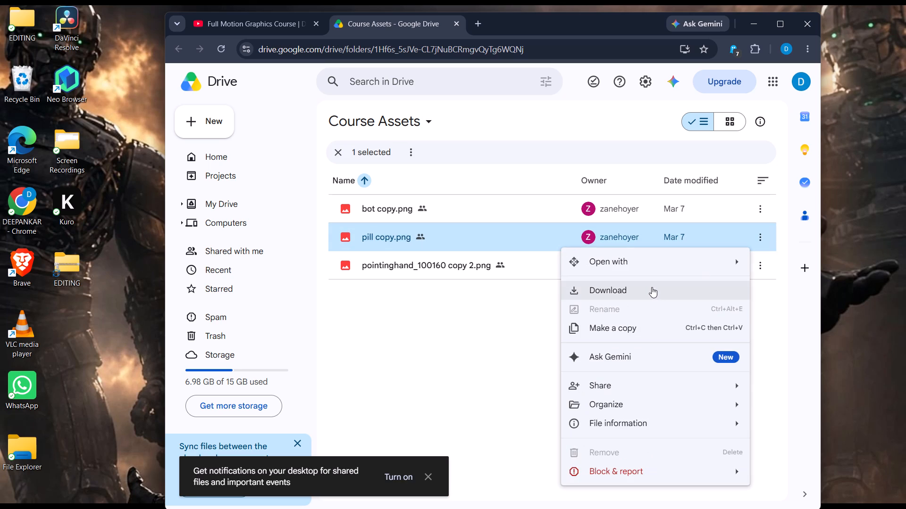
{"action": "left_click", "coordinate": [652, 287]}
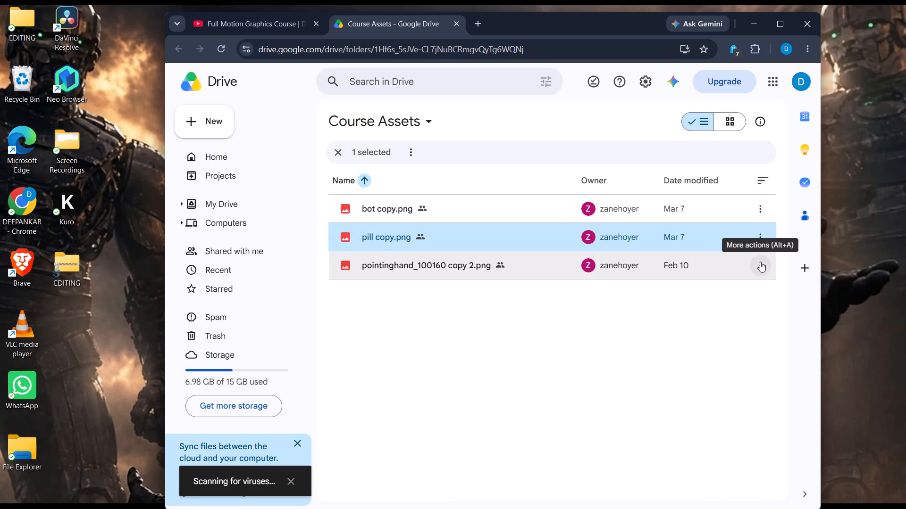
{"action": "left_click", "coordinate": [760, 262]}
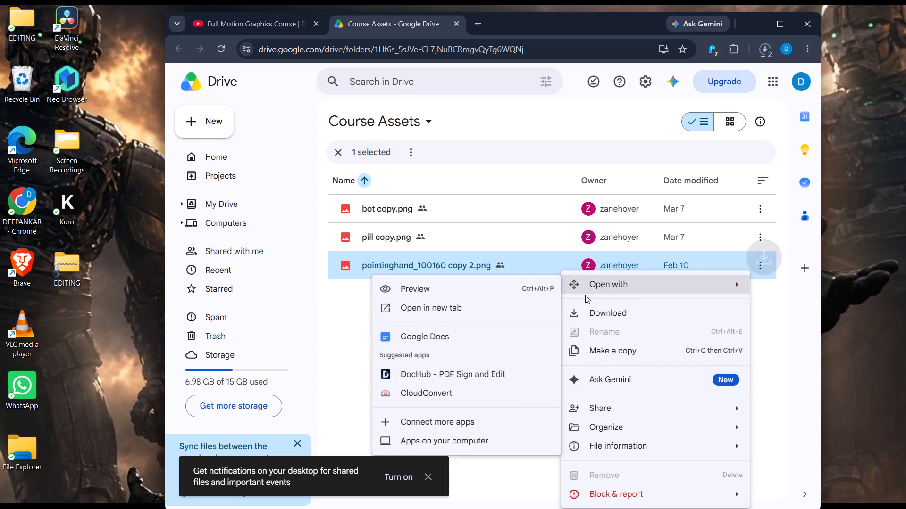
{"action": "left_click", "coordinate": [601, 313]}
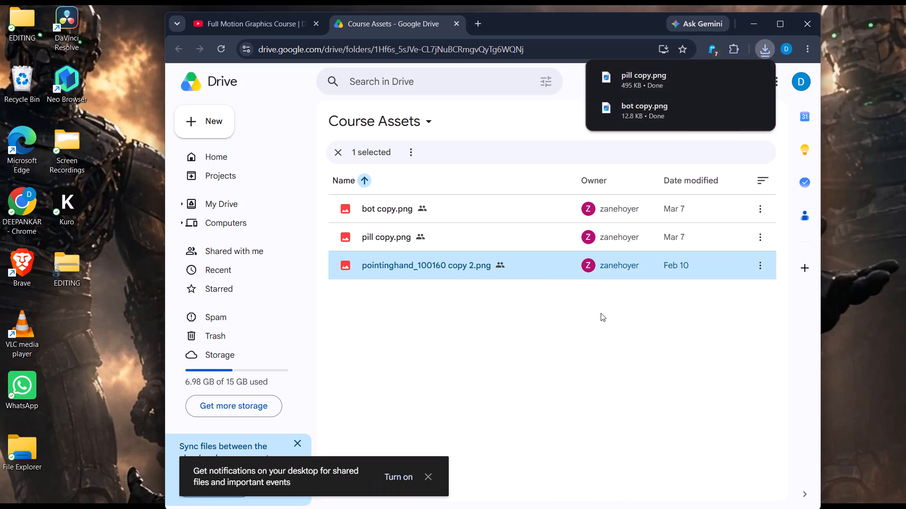
Return to DaVinci Resolve and show the Clips strip on the Fusion page.
{"action": "left_click", "coordinate": [746, 27]}
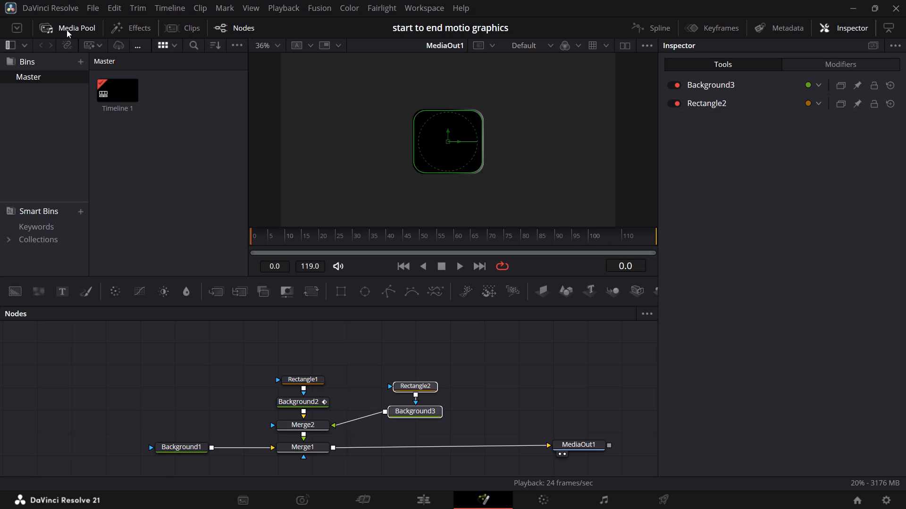
{"action": "left_click_drag", "start_coordinate": [184, 30], "coordinate": [230, 157]}
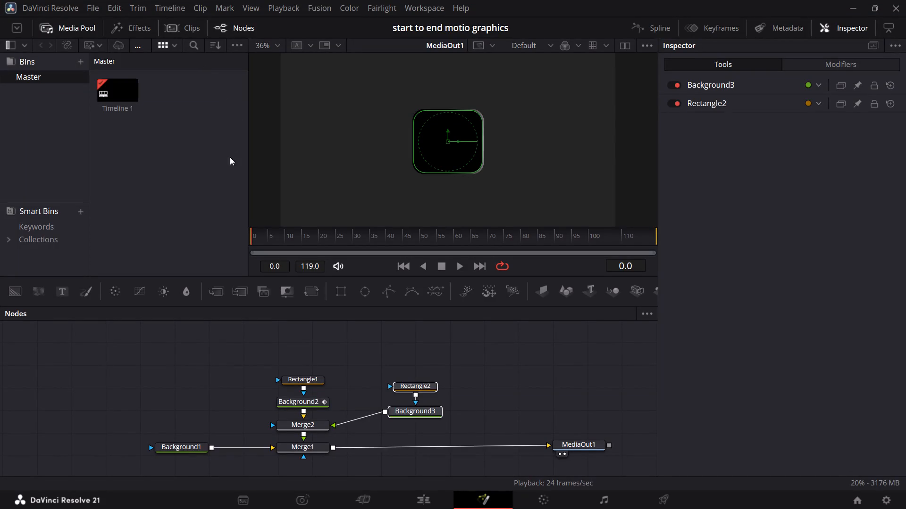
{"action": "left_click_drag", "start_coordinate": [230, 157], "coordinate": [167, 34]}
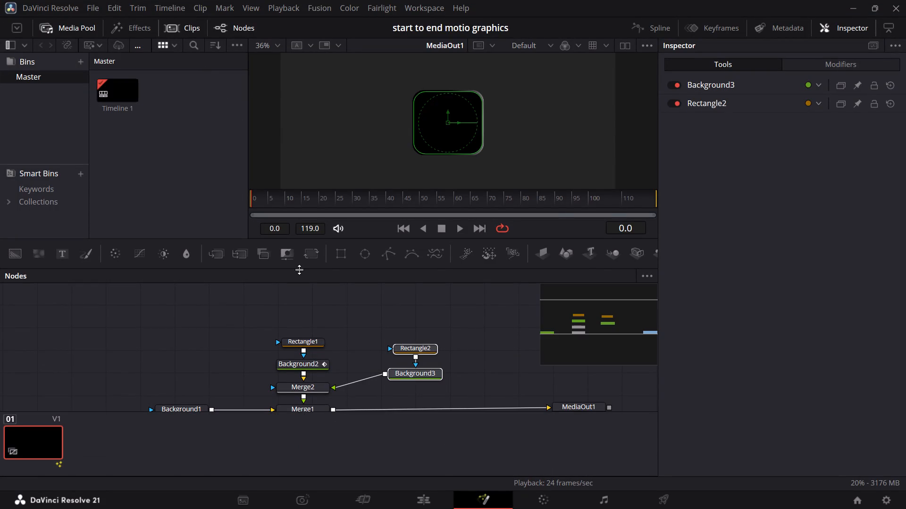
Insert a new Merge node between Merge2 and Merge1 in the node graph.
{"action": "left_click", "coordinate": [282, 300]}
{"action": "left_click", "coordinate": [309, 386]}
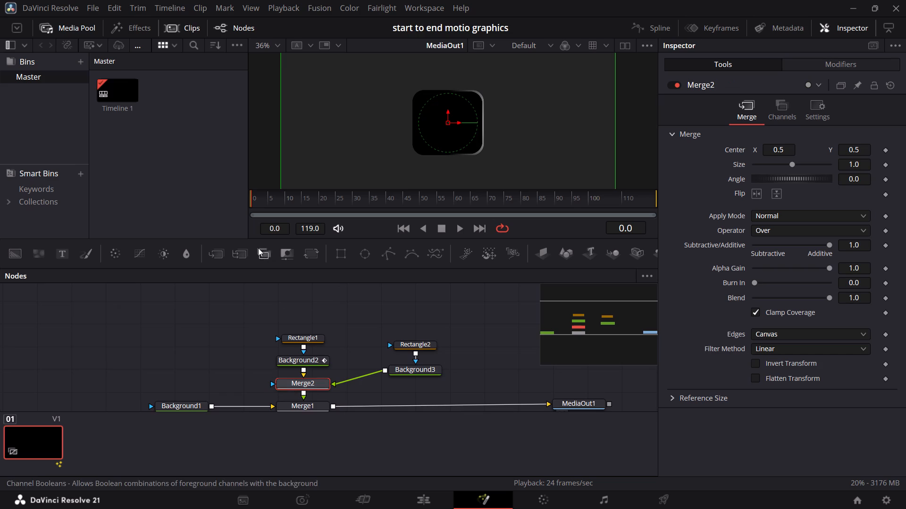
{"action": "left_click", "coordinate": [216, 251]}
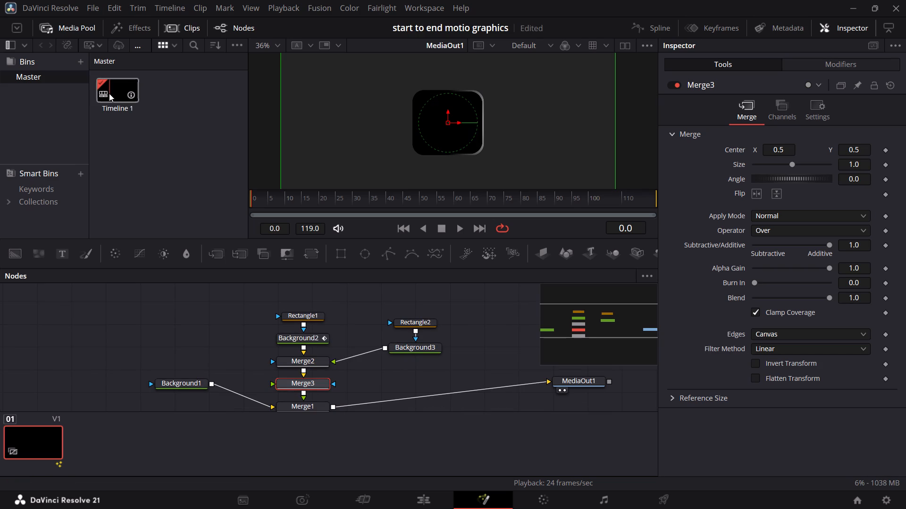
Import pointinghand_100160 copy 2, pill copy and bot copy from the Downloads folder into the Master bin.
{"action": "left_click", "coordinate": [80, 28]}
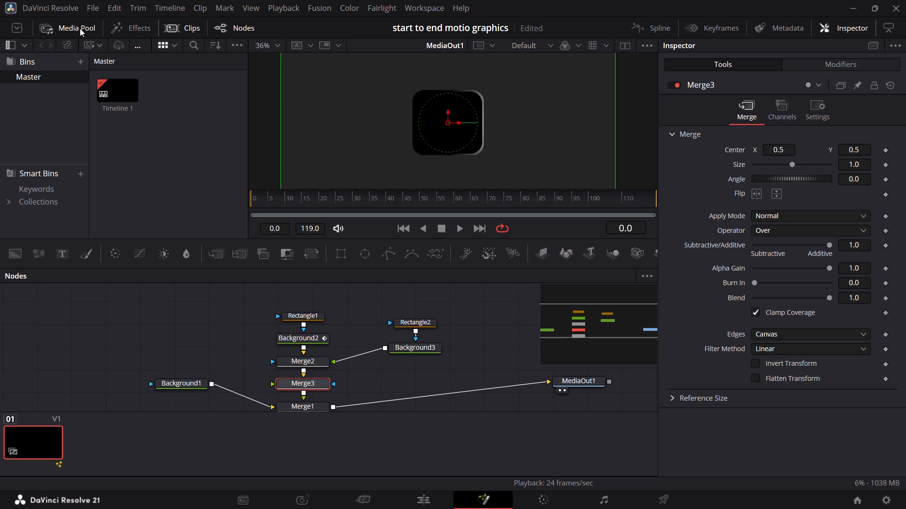
{"action": "left_click", "coordinate": [83, 25]}
{"action": "key", "text": "ctrl+i"}
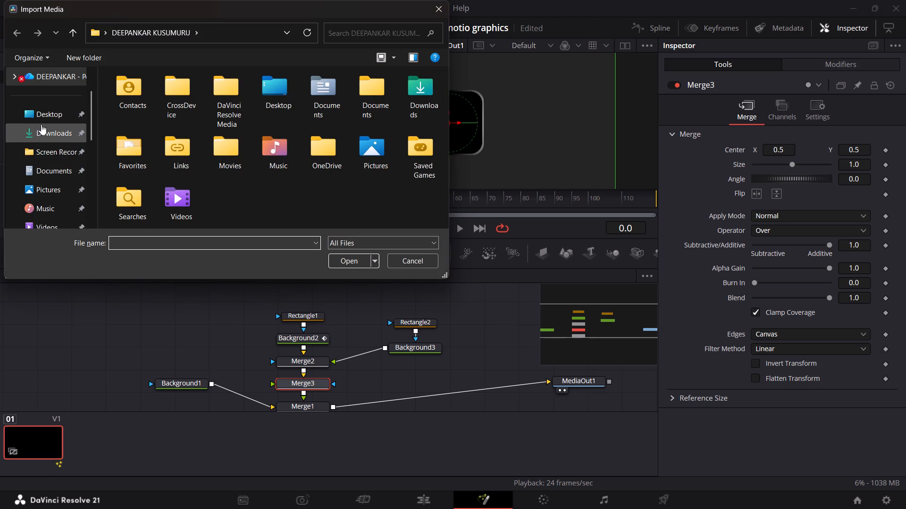
{"action": "left_click", "coordinate": [41, 124]}
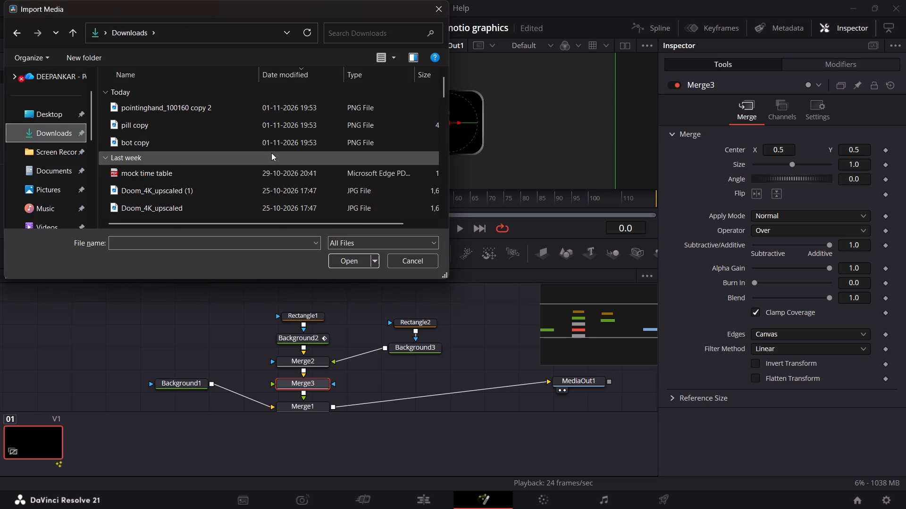
{"action": "left_click_drag", "start_coordinate": [271, 153], "coordinate": [271, 126]}
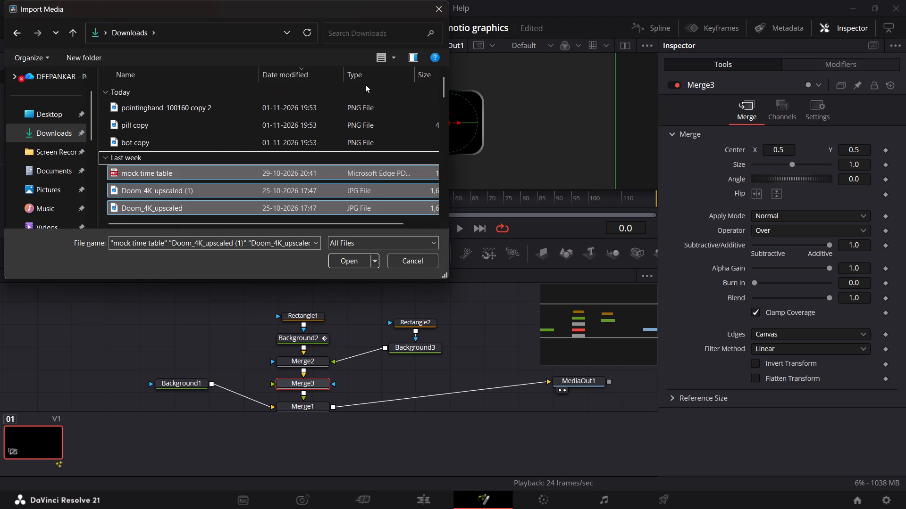
{"action": "left_click", "coordinate": [365, 83]}
{"action": "left_click_drag", "start_coordinate": [365, 83], "coordinate": [358, 93]}
{"action": "double_click", "coordinate": [358, 93]}
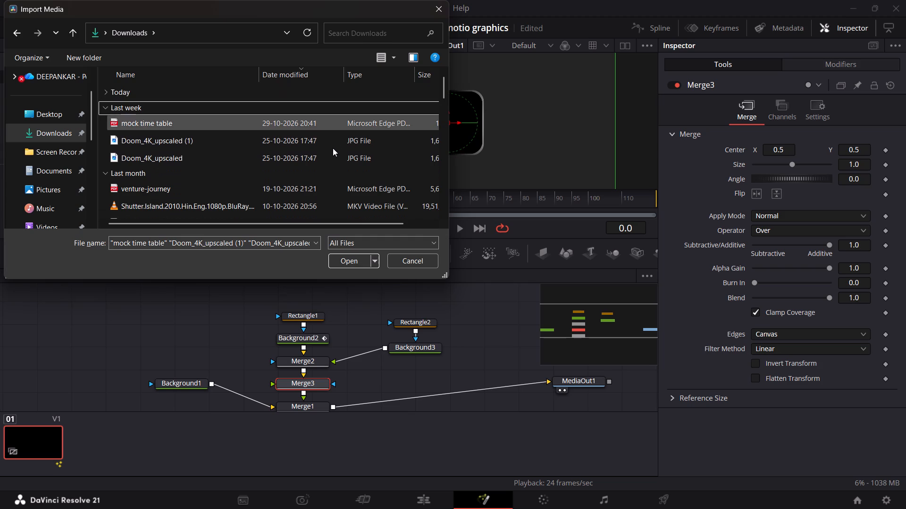
{"action": "scroll", "coordinate": [332, 149], "scroll_direction": "up", "scroll_amount": 3}
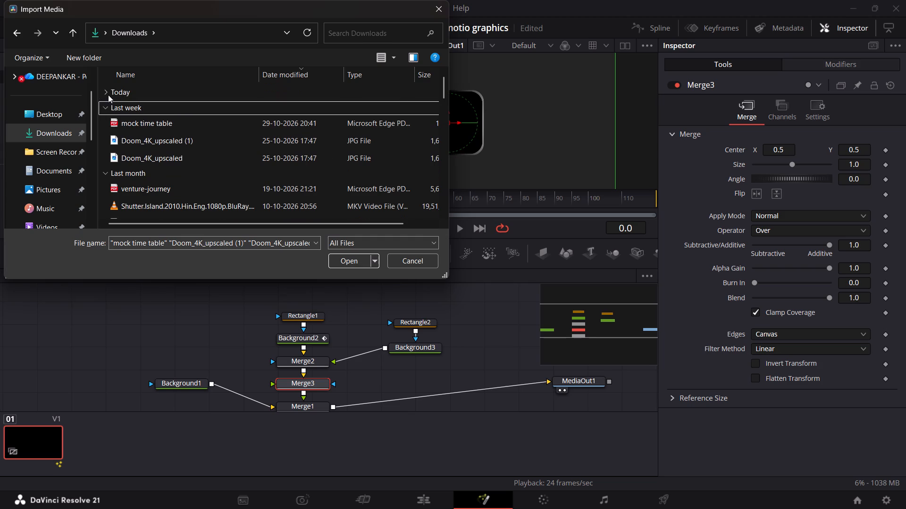
{"action": "left_click", "coordinate": [108, 95]}
{"action": "left_click_drag", "start_coordinate": [270, 88], "coordinate": [278, 131]}
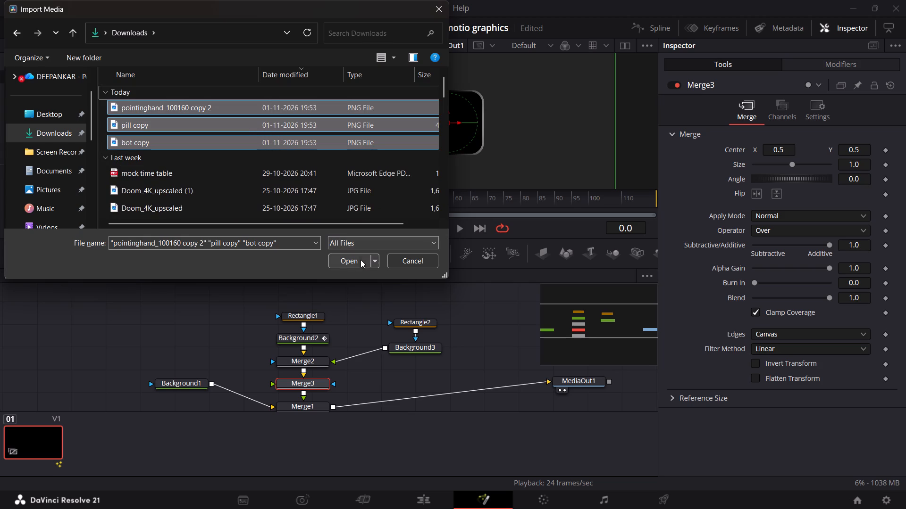
{"action": "left_click", "coordinate": [358, 258]}
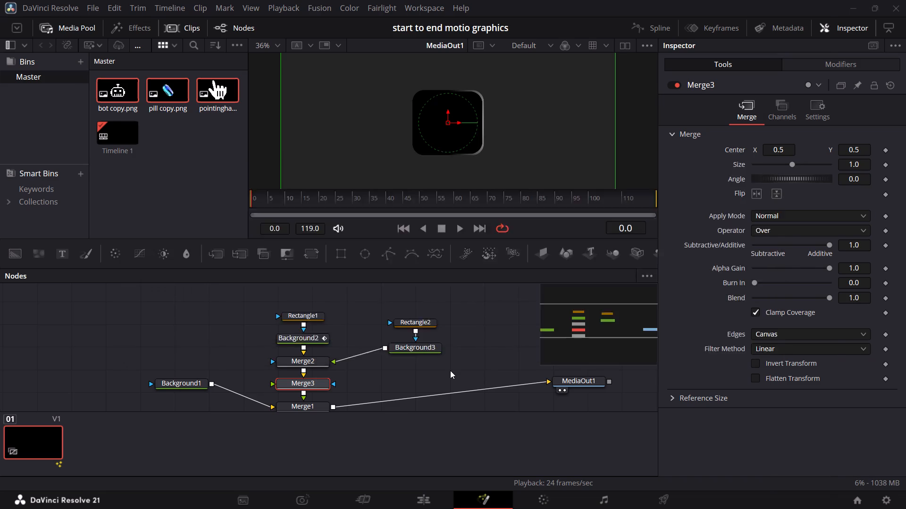
Switch to Chrome and preview pointinghand_100160 copy 2.png in the Course Assets folder.
{"action": "scroll", "coordinate": [463, 238], "scroll_direction": "up", "scroll_amount": 2}
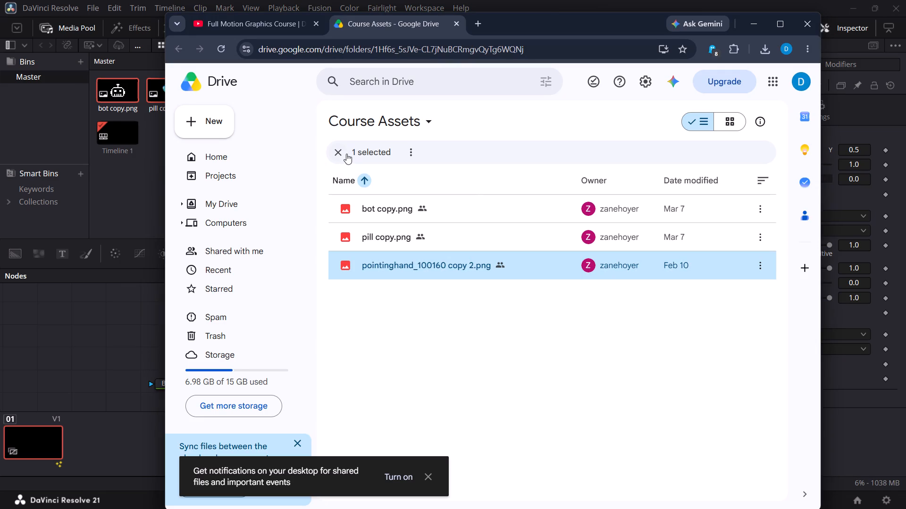
{"action": "left_click", "coordinate": [344, 153]}
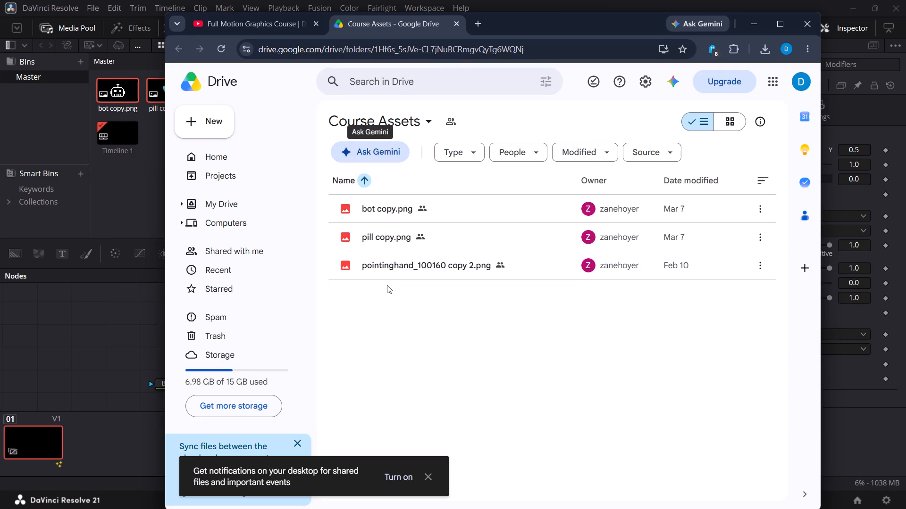
{"action": "double_click", "coordinate": [440, 268]}
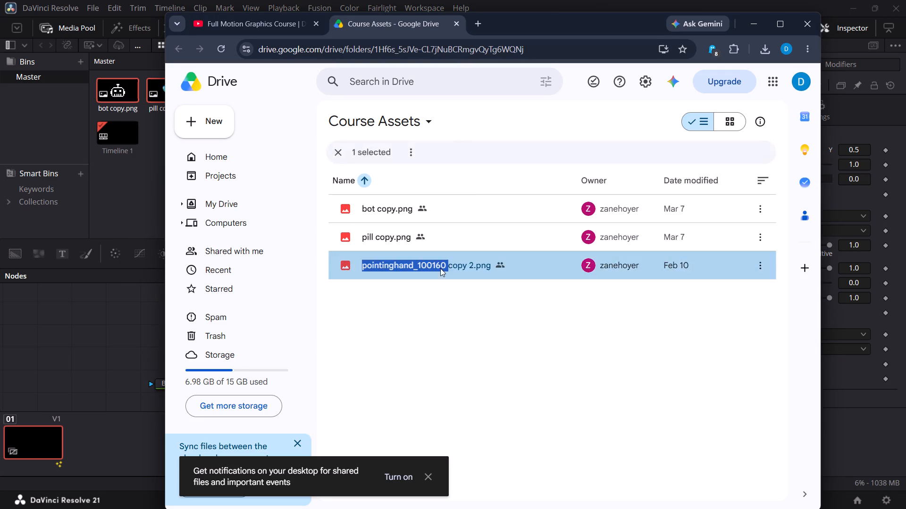
{"action": "left_click", "coordinate": [218, 182]}
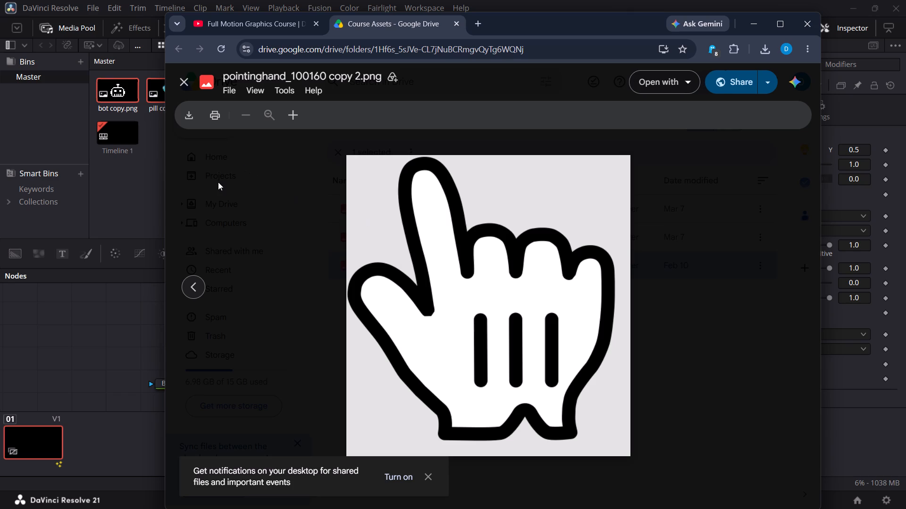
Look through the Full Motion Graphics Course video's description, chapters and comments on YouTube.
{"action": "left_click", "coordinate": [254, 25]}
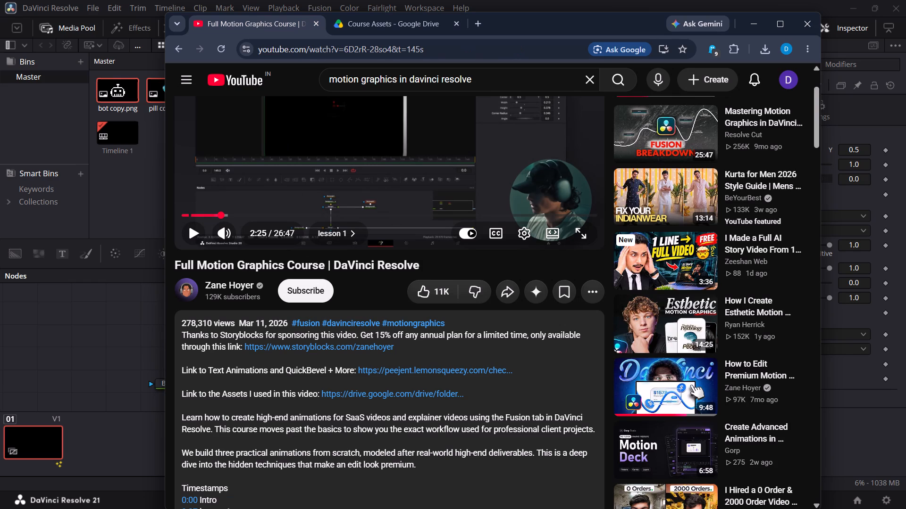
{"action": "scroll", "coordinate": [252, 335], "scroll_direction": "down", "scroll_amount": 2}
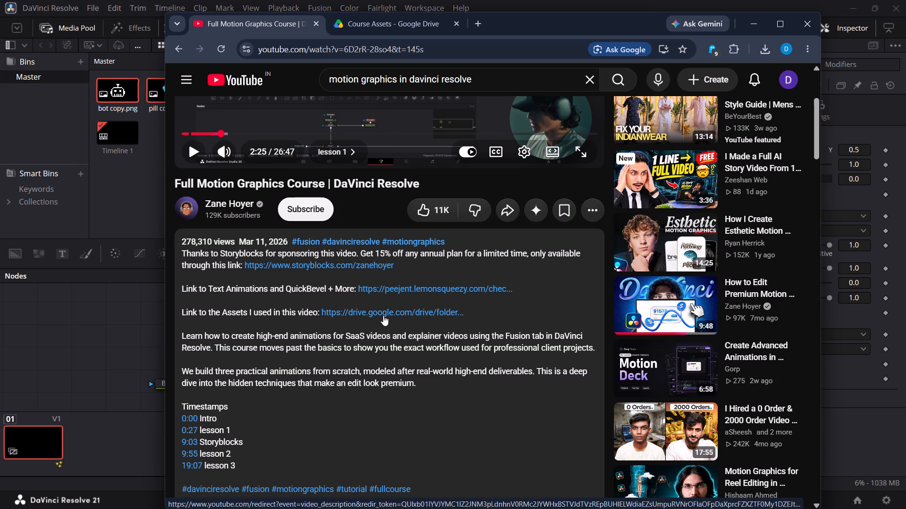
{"action": "scroll", "coordinate": [383, 315], "scroll_direction": "down", "scroll_amount": 3}
{"action": "scroll", "coordinate": [384, 359], "scroll_direction": "down", "scroll_amount": 2}
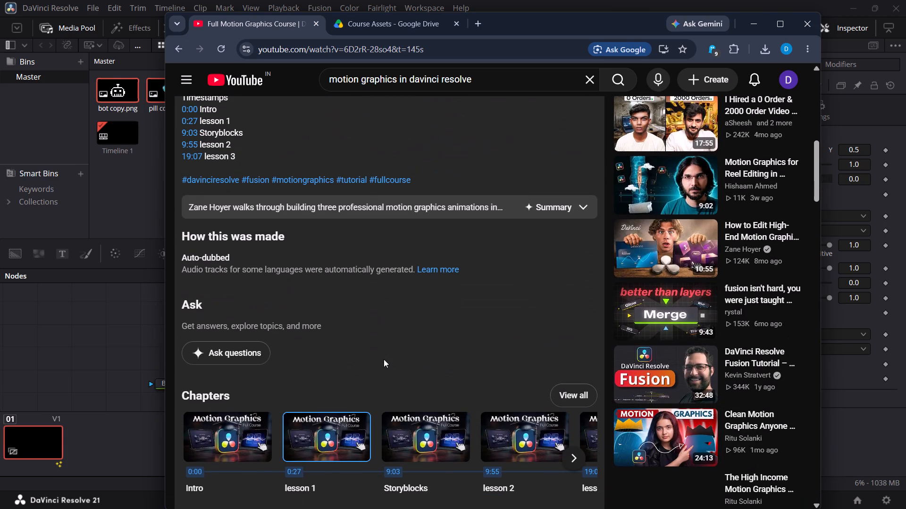
{"action": "scroll", "coordinate": [384, 359], "scroll_direction": "down", "scroll_amount": 3}
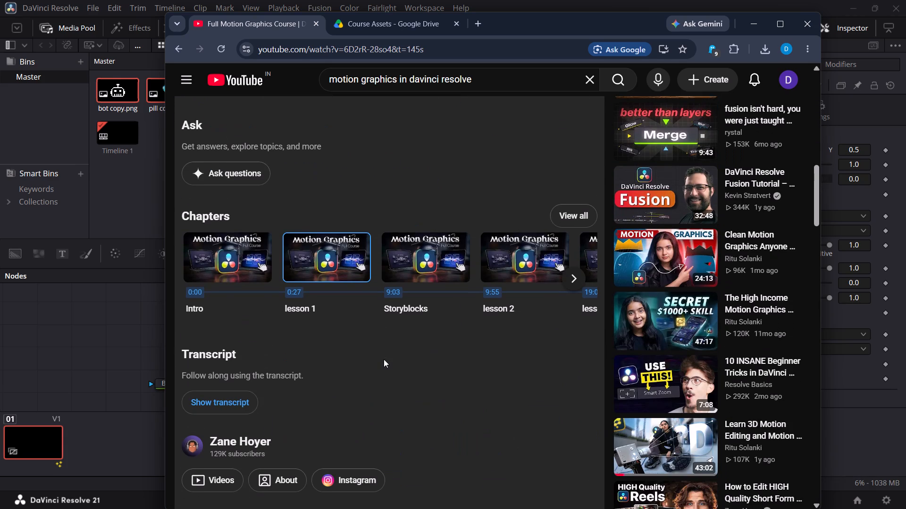
{"action": "scroll", "coordinate": [384, 359], "scroll_direction": "down", "scroll_amount": 4}
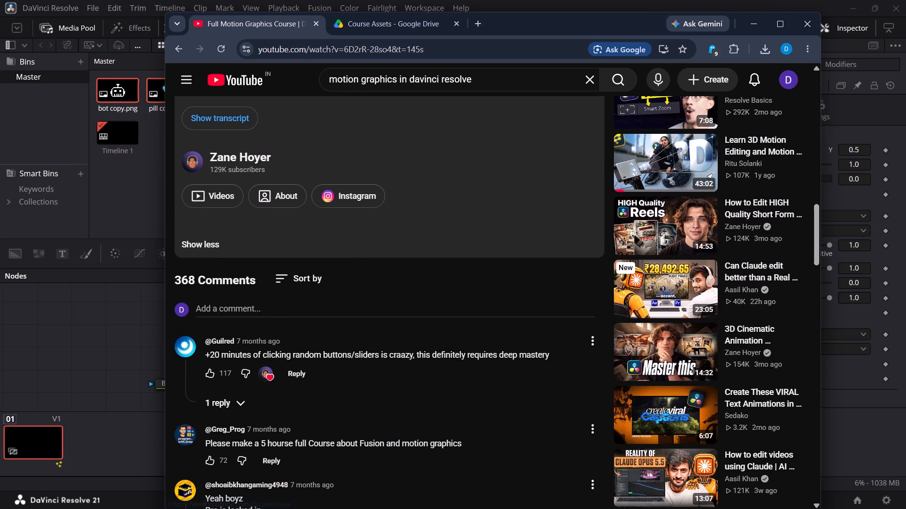
{"action": "scroll", "coordinate": [384, 359], "scroll_direction": "down", "scroll_amount": 3}
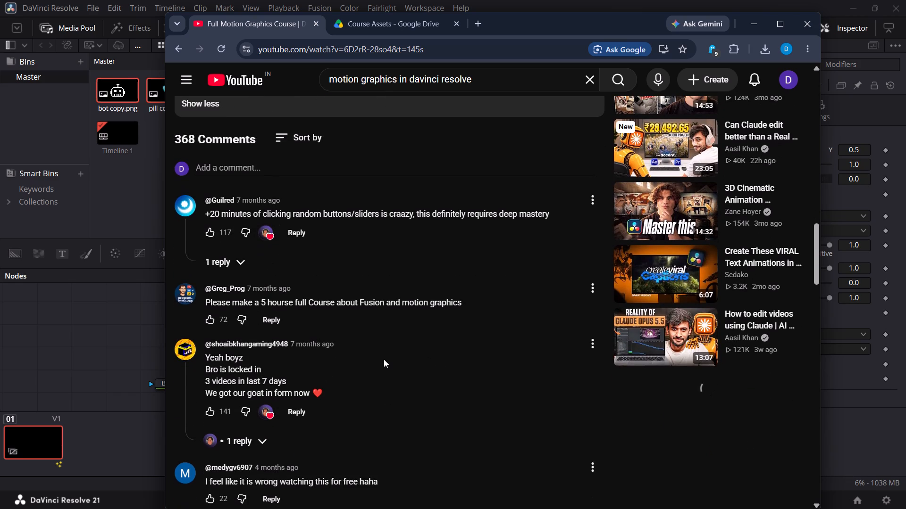
{"action": "scroll", "coordinate": [384, 359], "scroll_direction": "down", "scroll_amount": 3}
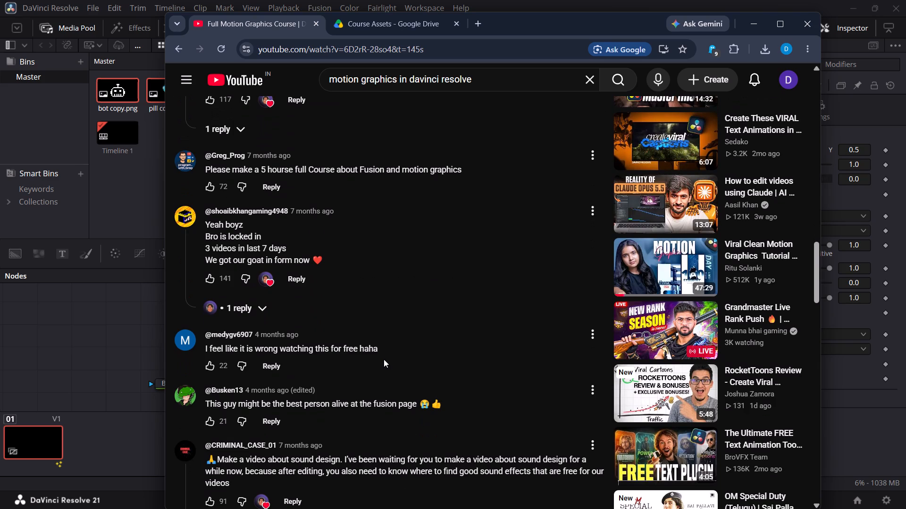
{"action": "scroll", "coordinate": [384, 359], "scroll_direction": "down", "scroll_amount": 2}
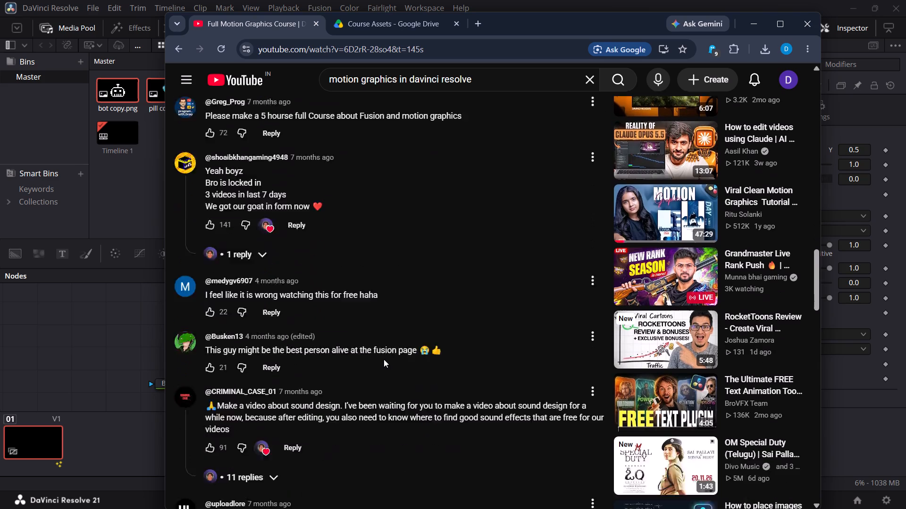
{"action": "scroll", "coordinate": [384, 359], "scroll_direction": "down", "scroll_amount": 2}
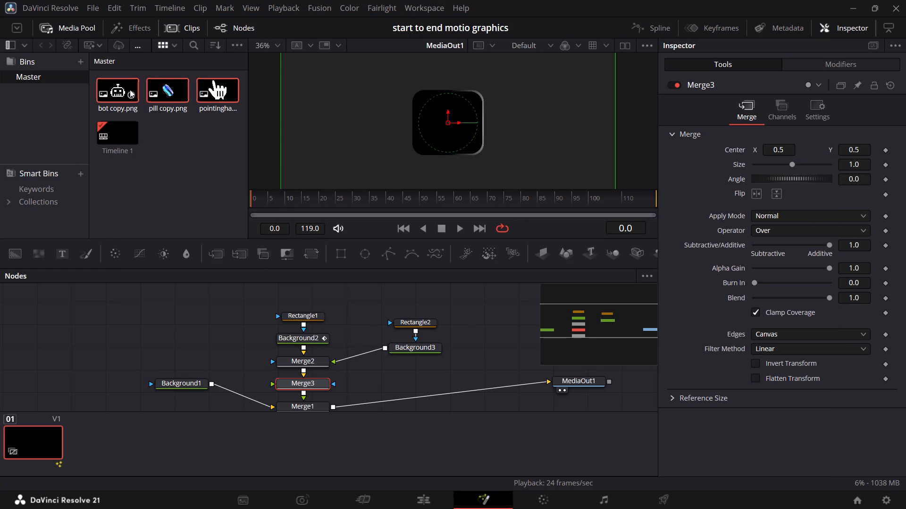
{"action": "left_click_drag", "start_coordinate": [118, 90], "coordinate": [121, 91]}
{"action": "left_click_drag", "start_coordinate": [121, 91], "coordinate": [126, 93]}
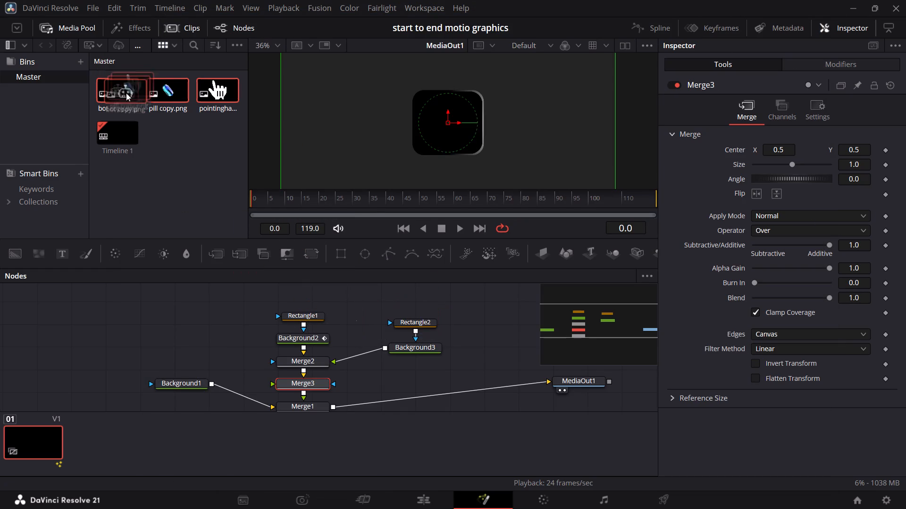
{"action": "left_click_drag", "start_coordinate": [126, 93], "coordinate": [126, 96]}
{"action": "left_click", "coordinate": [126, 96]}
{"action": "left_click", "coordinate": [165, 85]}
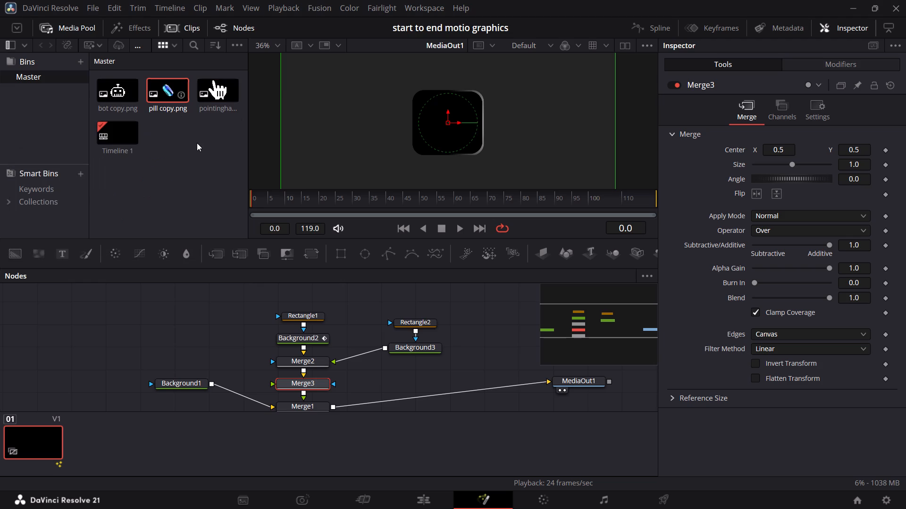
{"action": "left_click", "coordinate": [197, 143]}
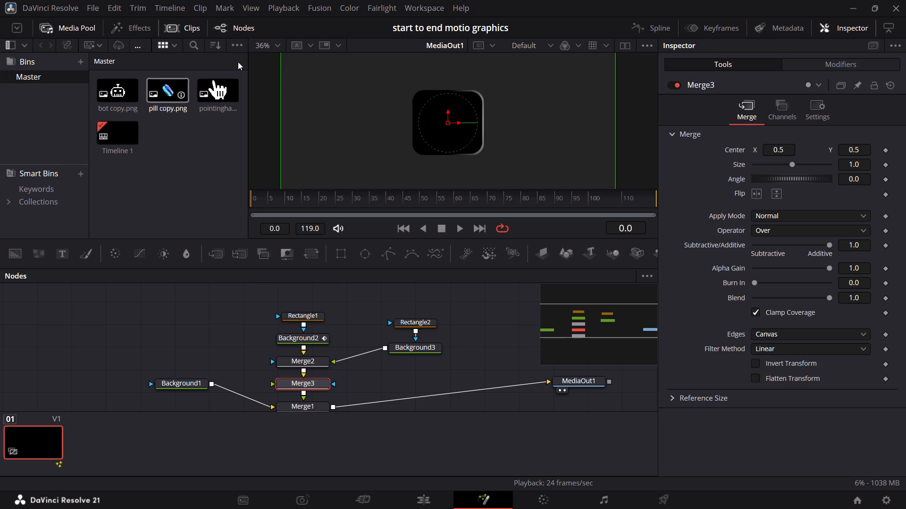
Minimise DaVinci Resolve and close the Course Assets page in Chrome.
{"action": "left_click", "coordinate": [852, 3]}
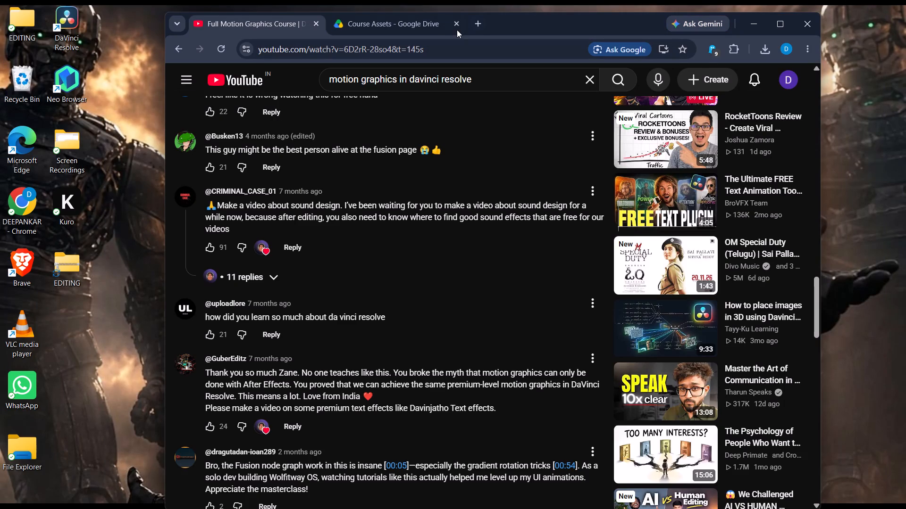
{"action": "left_click", "coordinate": [453, 19]}
Search Google for "best logos" in a new browser tab and look over the image results.
{"action": "left_click", "coordinate": [342, 19]}
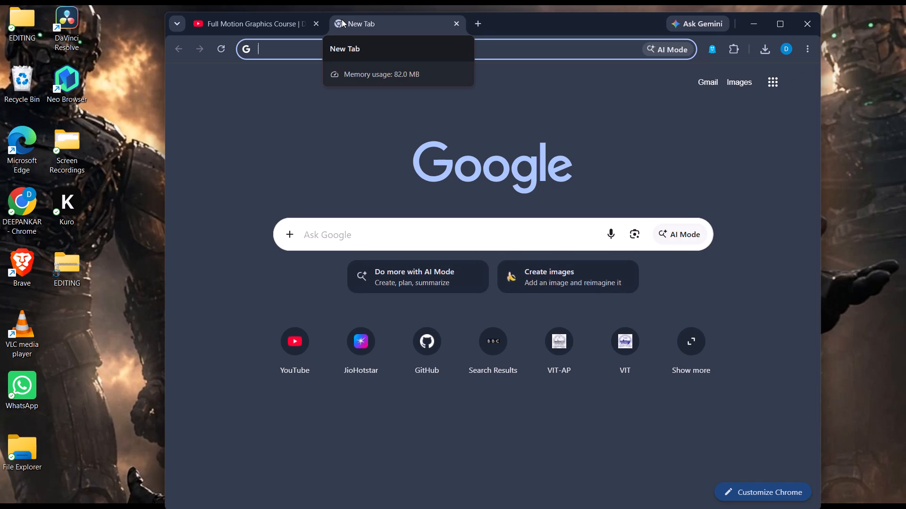
{"action": "type", "text": "best"}
{"action": "key", "text": "space"}
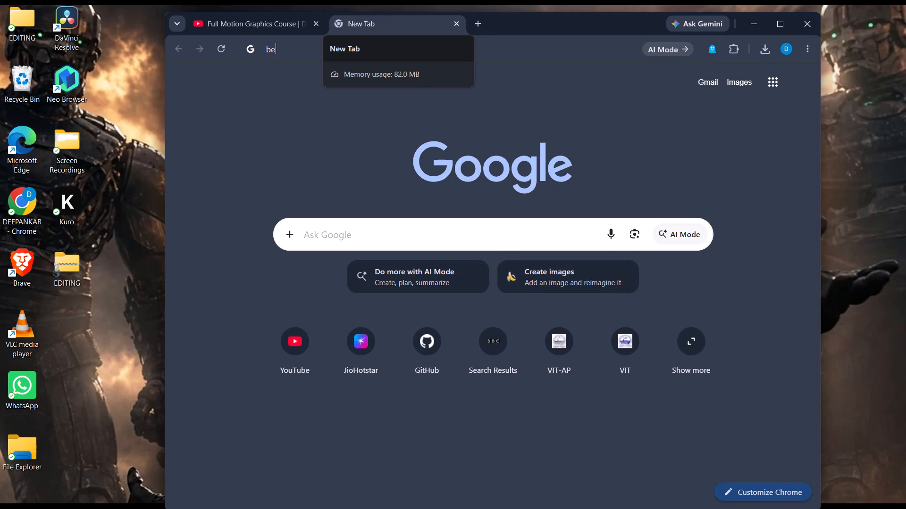
{"action": "type", "text": "st"}
{"action": "key", "text": "space"}
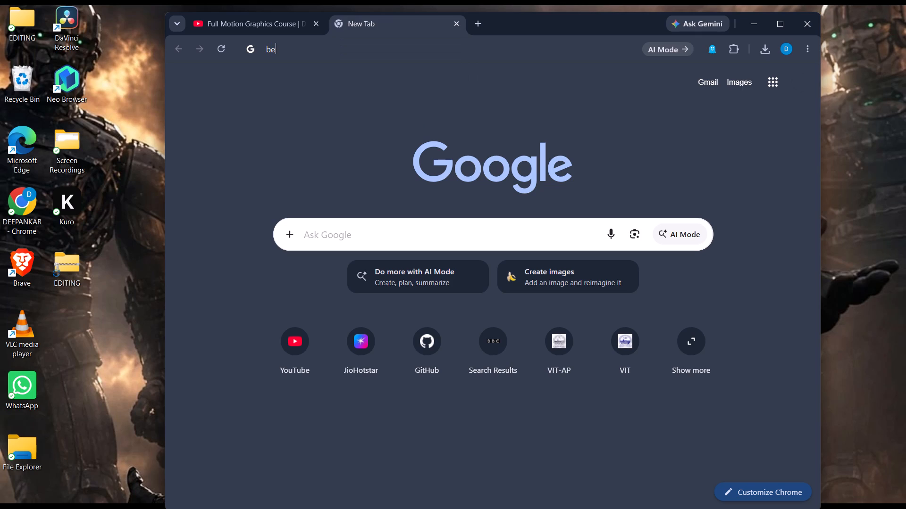
{"action": "key", "text": "BackSpace"}
{"action": "key", "text": "BackSpace"}
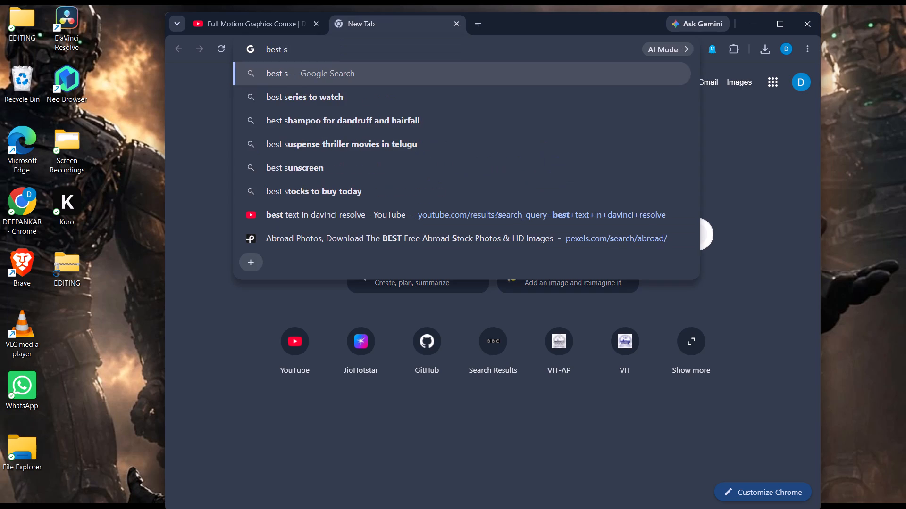
{"action": "key", "text": "BackSpace"}
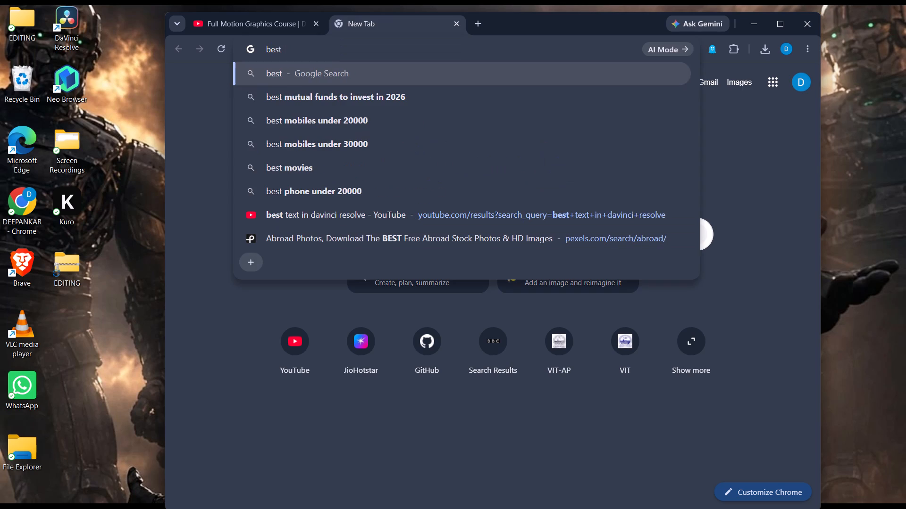
{"action": "type", "text": "log"}
{"action": "key", "text": "o"}
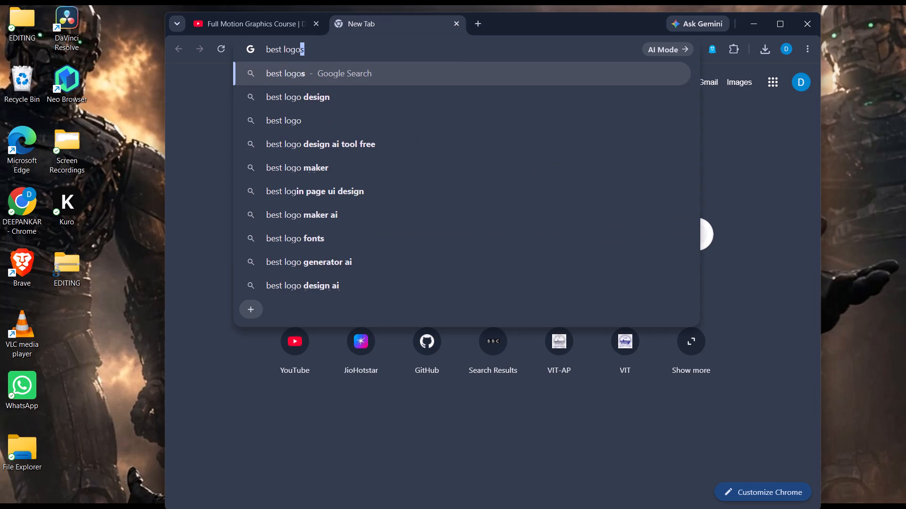
{"action": "key", "text": "Return"}
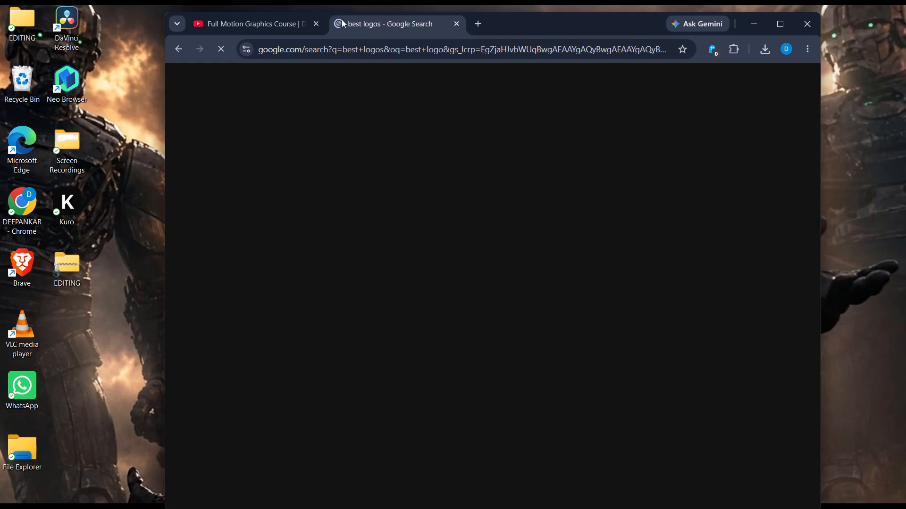
{"action": "scroll", "coordinate": [324, 227], "scroll_direction": "down", "scroll_amount": 1}
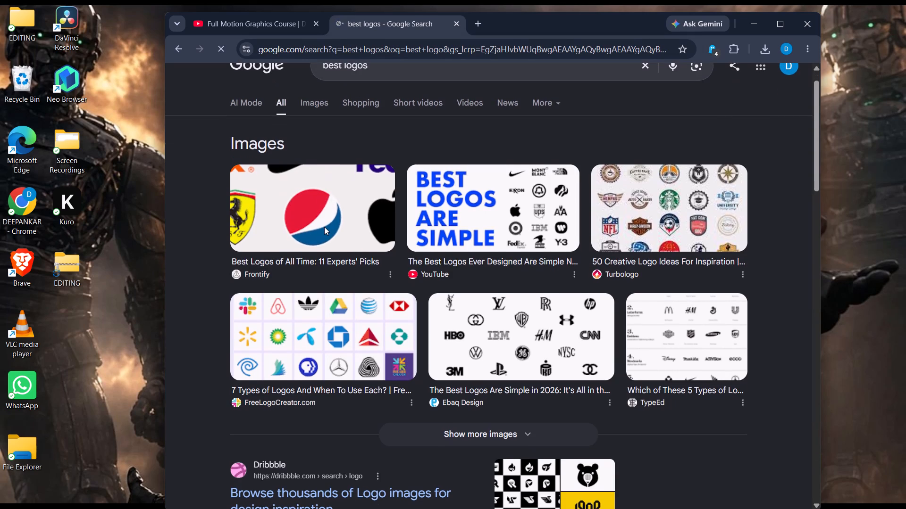
Look further through the Google results for "best logos" for usable logo images.
{"action": "scroll", "coordinate": [324, 227], "scroll_direction": "down", "scroll_amount": 11}
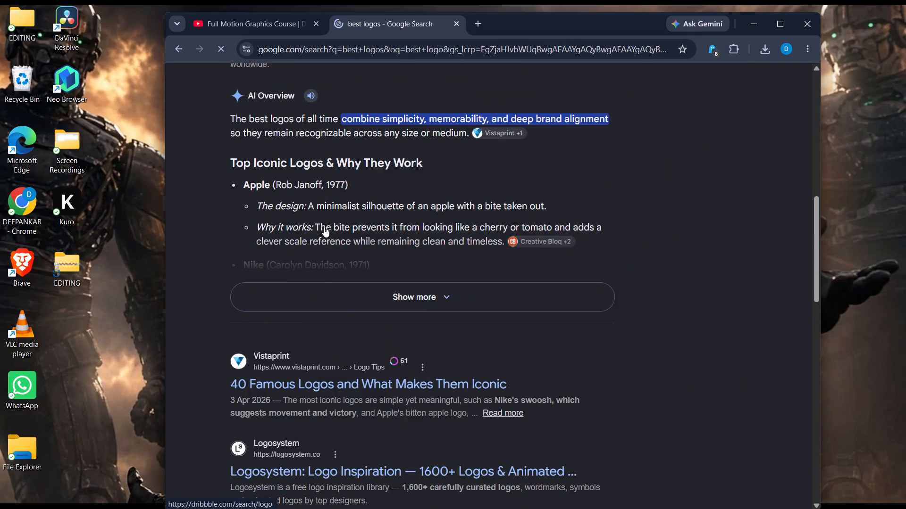
{"action": "scroll", "coordinate": [324, 227], "scroll_direction": "up", "scroll_amount": 2}
{"action": "scroll", "coordinate": [324, 227], "scroll_direction": "down", "scroll_amount": 7}
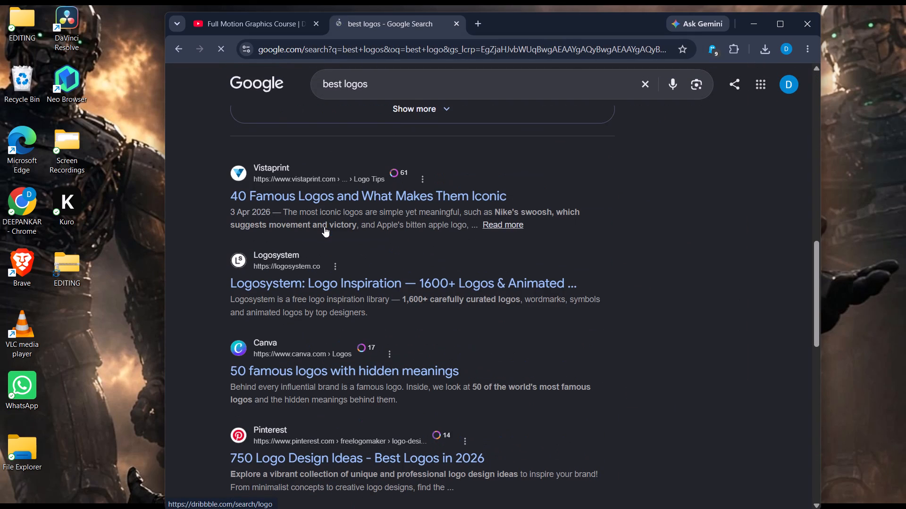
{"action": "scroll", "coordinate": [324, 227], "scroll_direction": "down", "scroll_amount": 1}
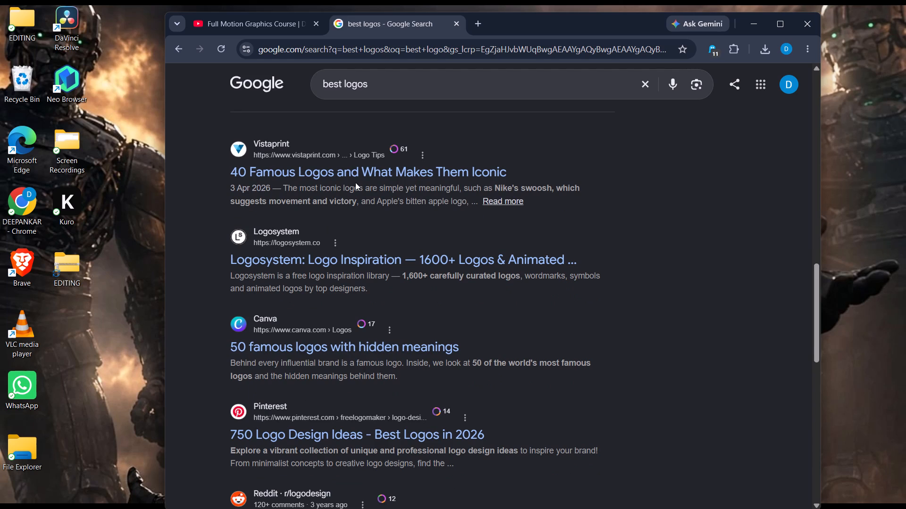
{"action": "scroll", "coordinate": [355, 182], "scroll_direction": "up", "scroll_amount": 7}
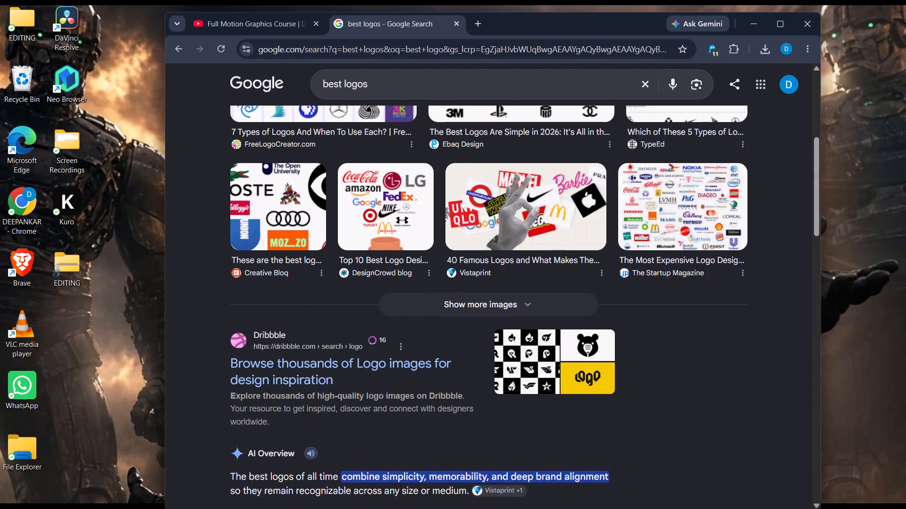
Search Google for "pinterest" and open the Pinterest site.
{"action": "left_click", "coordinate": [647, 87]}
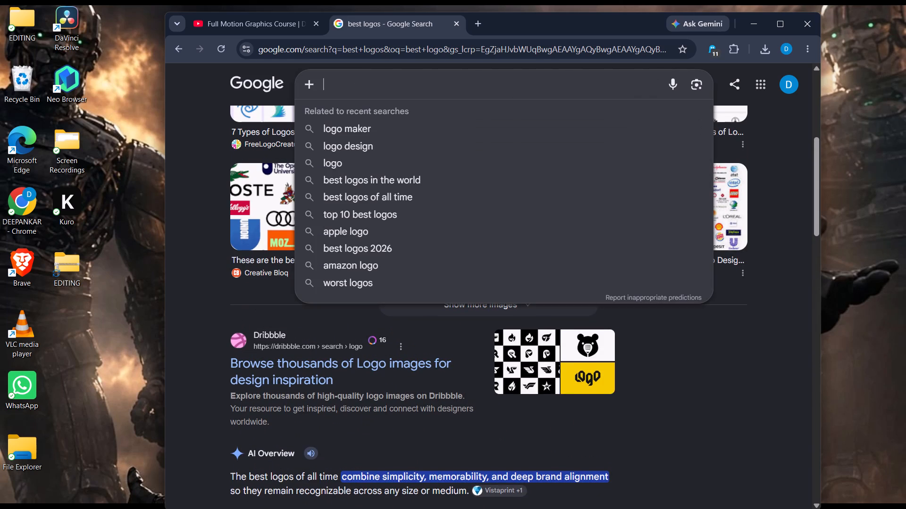
{"action": "type", "text": "pinterest"}
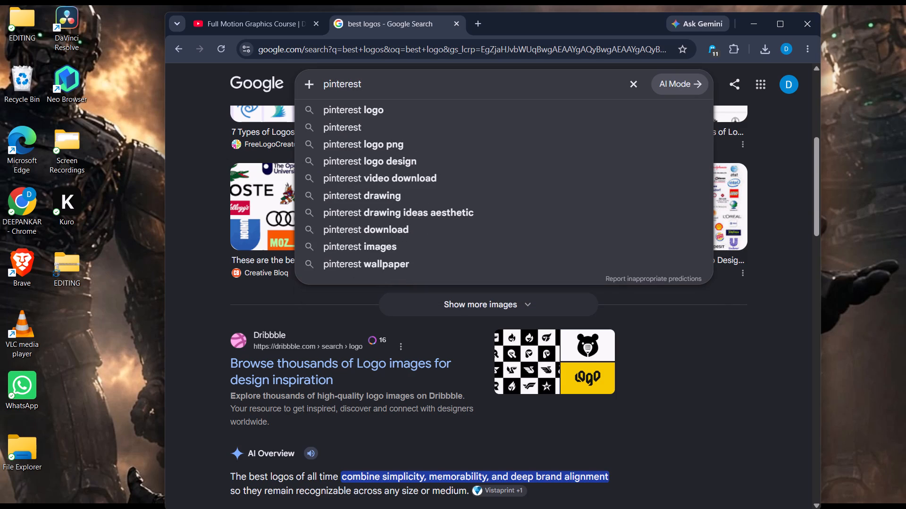
{"action": "left_click", "coordinate": [587, 108]}
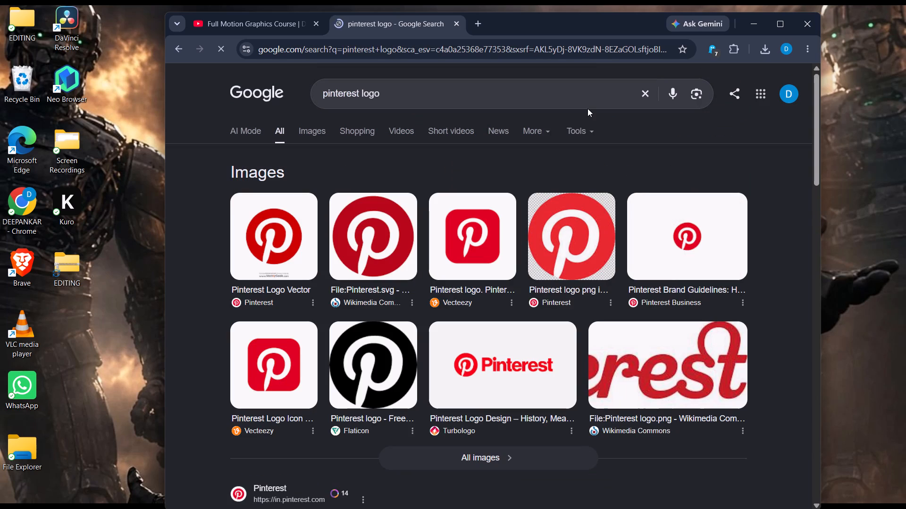
{"action": "left_click", "coordinate": [546, 89]}
{"action": "key", "text": "BackSpace"}
{"action": "key", "text": "BackSpace"}
{"action": "key", "text": "BackSpace"}
{"action": "key", "text": "BackSpace"}
{"action": "key", "text": "Return"}
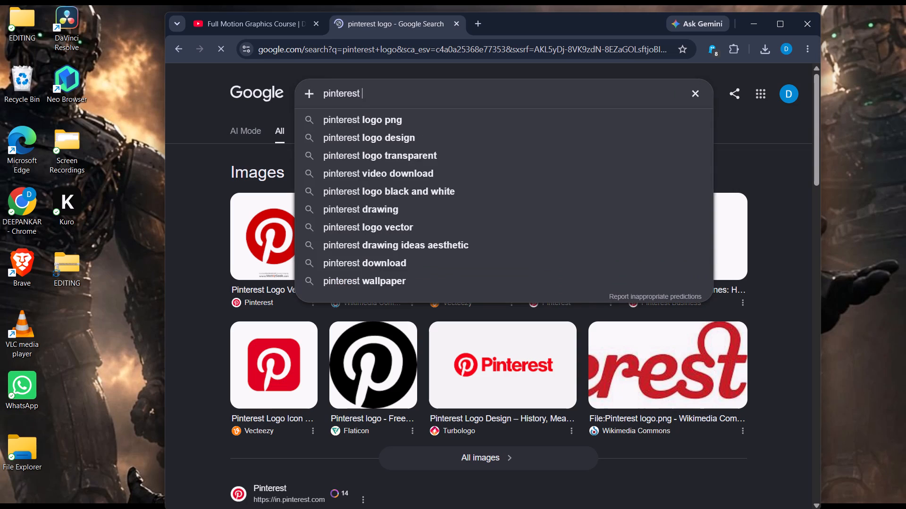
{"action": "left_click", "coordinate": [271, 188]}
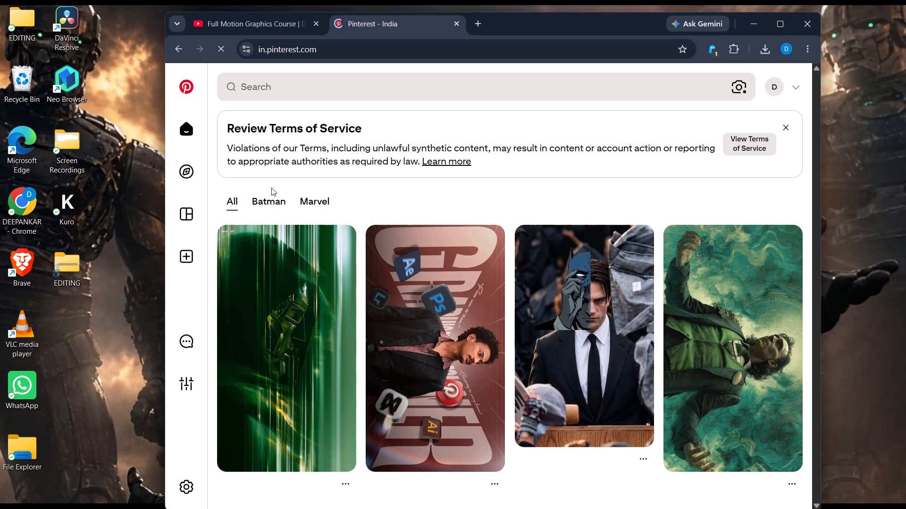
Browse the pins in the Pinterest home feed.
{"action": "scroll", "coordinate": [441, 267], "scroll_direction": "down", "scroll_amount": 2}
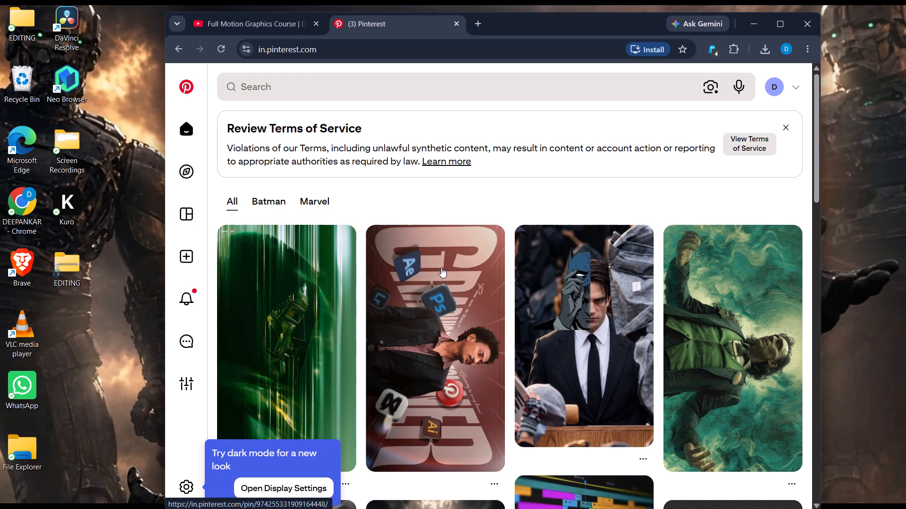
{"action": "scroll", "coordinate": [470, 304], "scroll_direction": "down", "scroll_amount": 5}
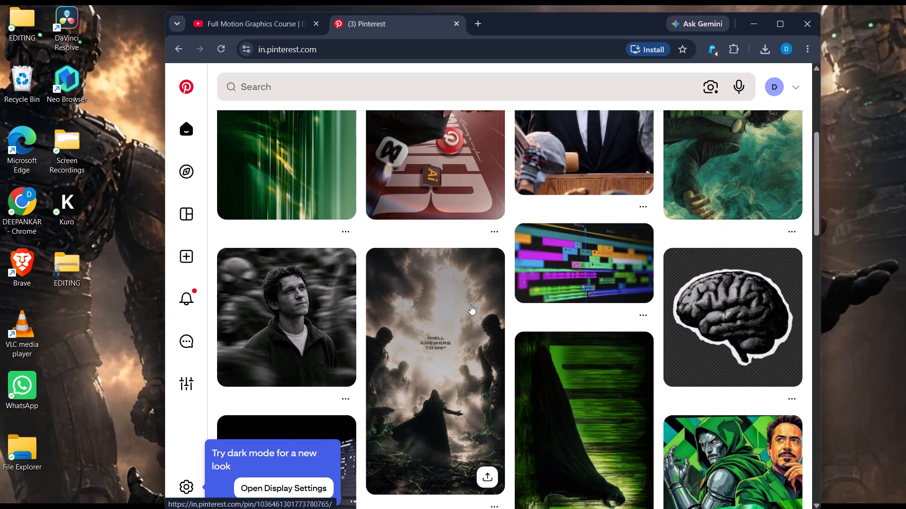
{"action": "scroll", "coordinate": [470, 304], "scroll_direction": "down", "scroll_amount": 3}
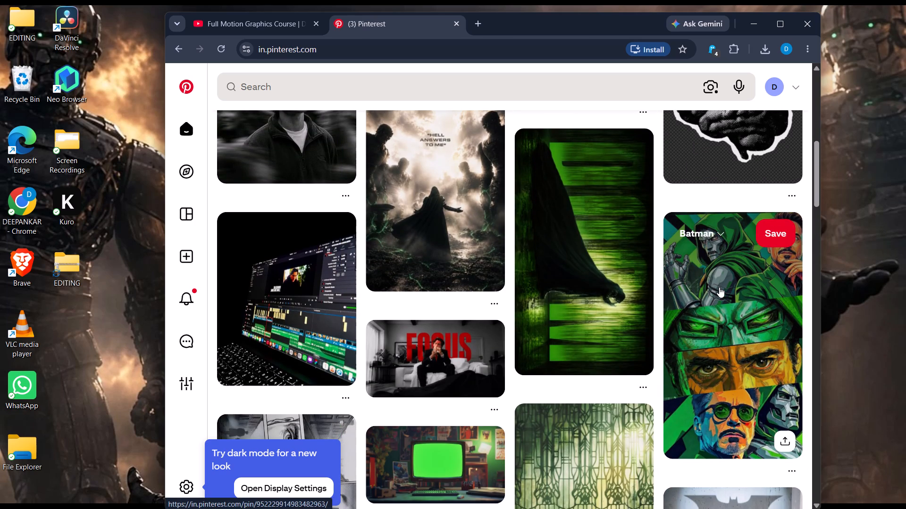
{"action": "scroll", "coordinate": [499, 194], "scroll_direction": "down", "scroll_amount": 3}
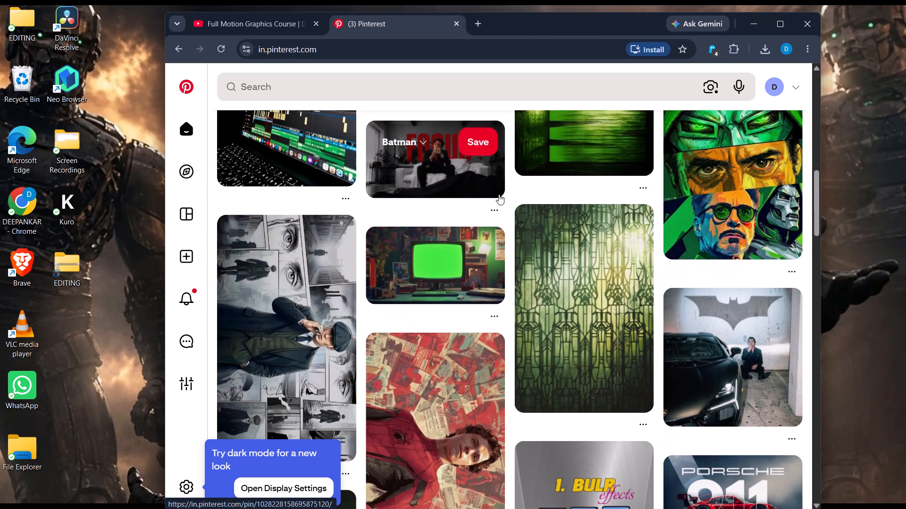
{"action": "scroll", "coordinate": [499, 194], "scroll_direction": "down", "scroll_amount": 4}
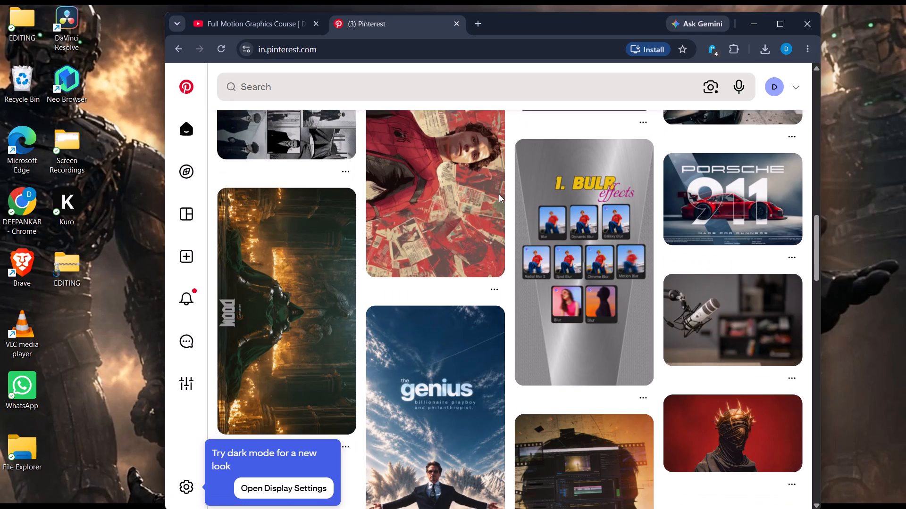
{"action": "scroll", "coordinate": [499, 194], "scroll_direction": "down", "scroll_amount": 3}
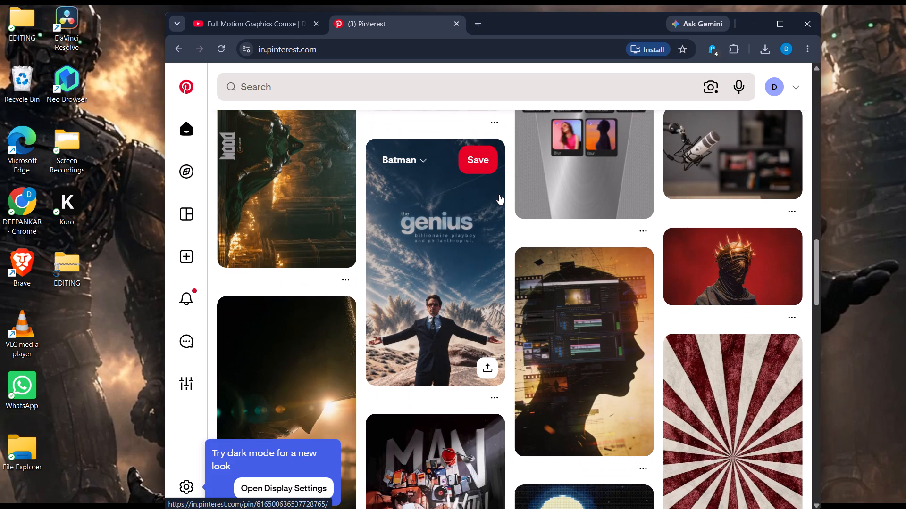
{"action": "scroll", "coordinate": [499, 194], "scroll_direction": "up", "scroll_amount": 3}
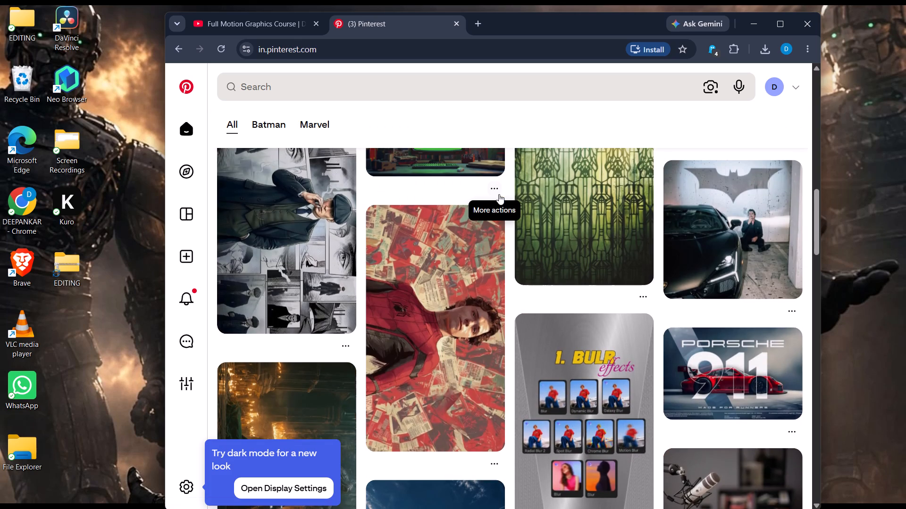
{"action": "scroll", "coordinate": [499, 194], "scroll_direction": "up", "scroll_amount": 6}
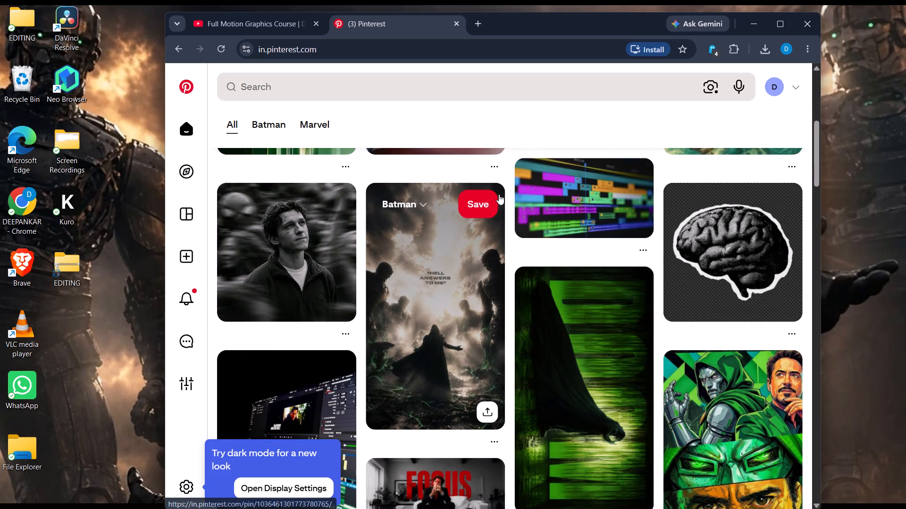
{"action": "scroll", "coordinate": [499, 194], "scroll_direction": "up", "scroll_amount": 4}
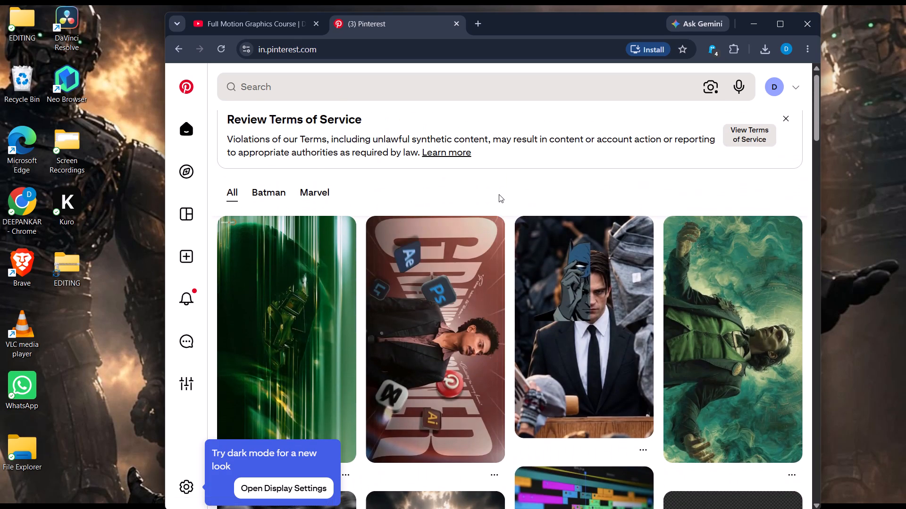
Search Pinterest for "logos".
{"action": "left_click", "coordinate": [426, 80]}
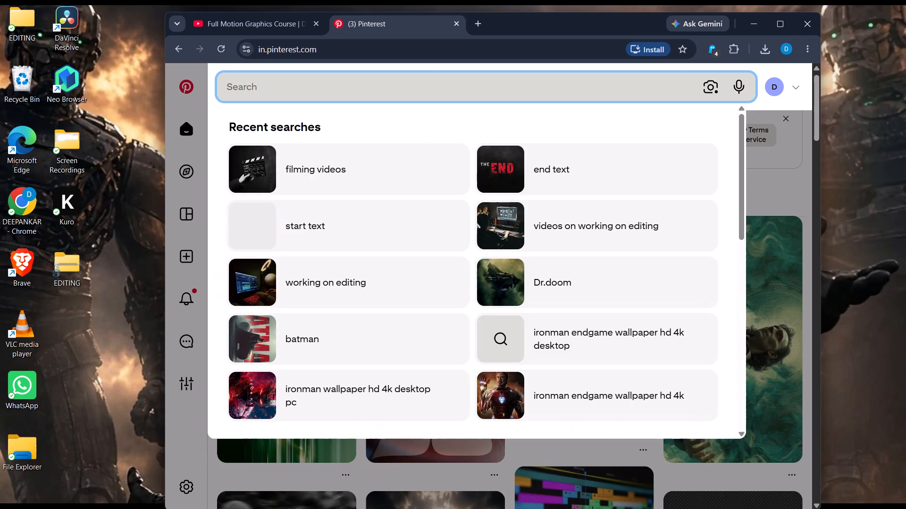
{"action": "type", "text": "logo"}
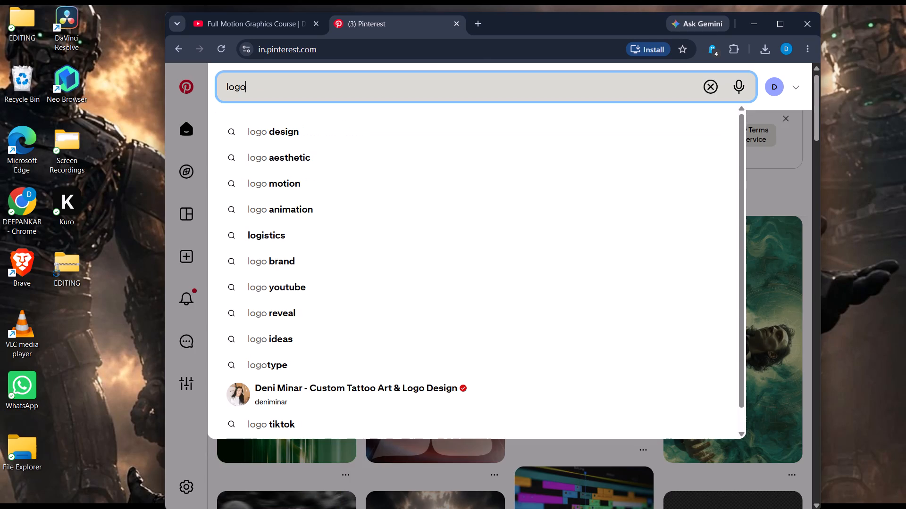
{"action": "key", "text": "s"}
{"action": "key", "text": "Return"}
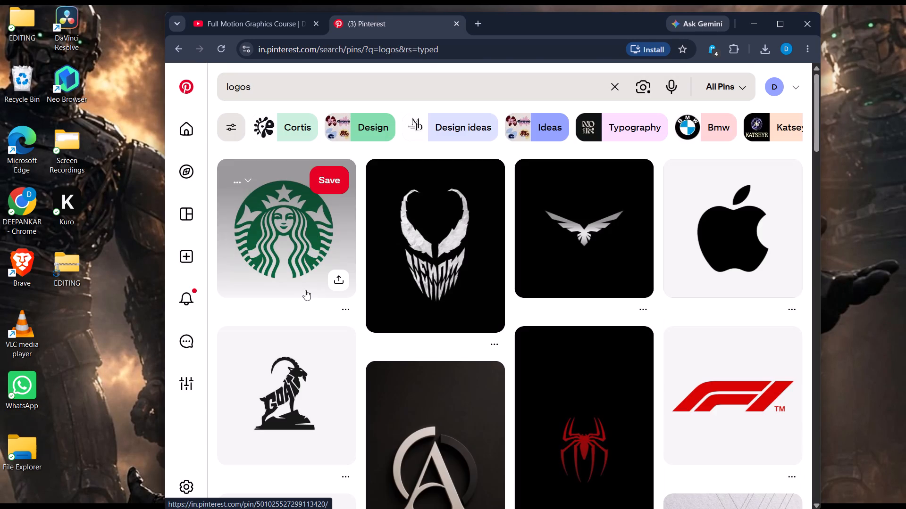
Open the pin of the black Apple logo on a white background and download its image.
{"action": "scroll", "coordinate": [460, 268], "scroll_direction": "down", "scroll_amount": 1}
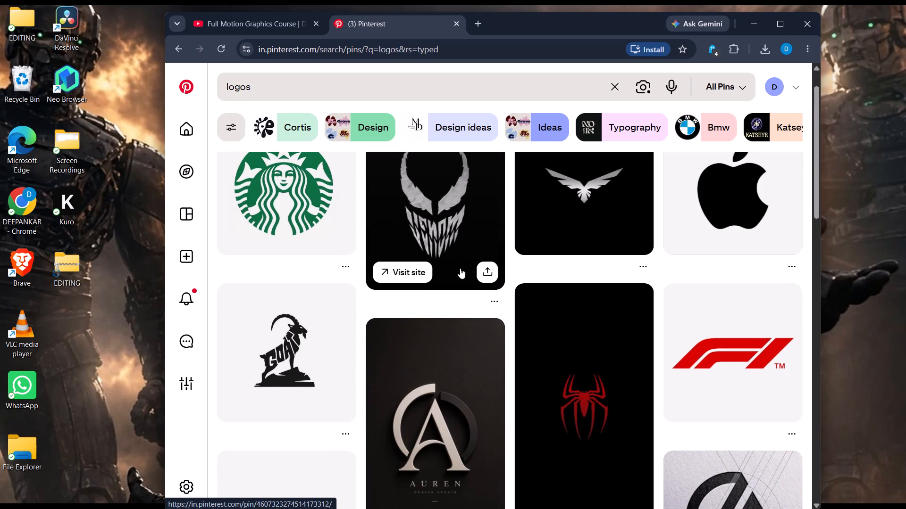
{"action": "left_click", "coordinate": [730, 215]}
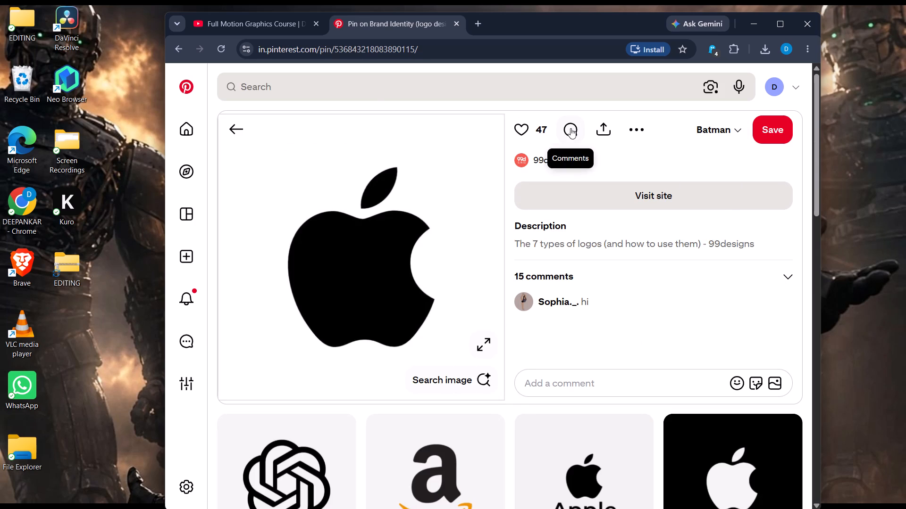
{"action": "left_click", "coordinate": [639, 126]}
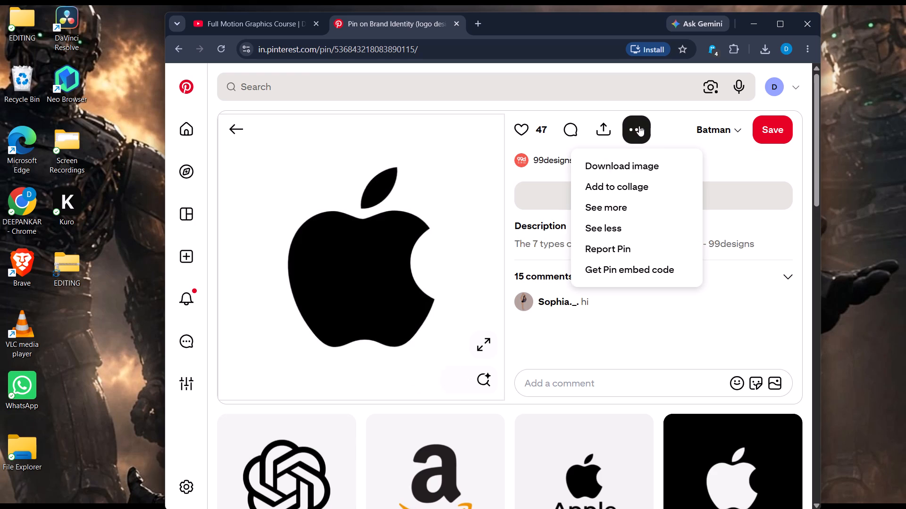
{"action": "left_click", "coordinate": [619, 166]}
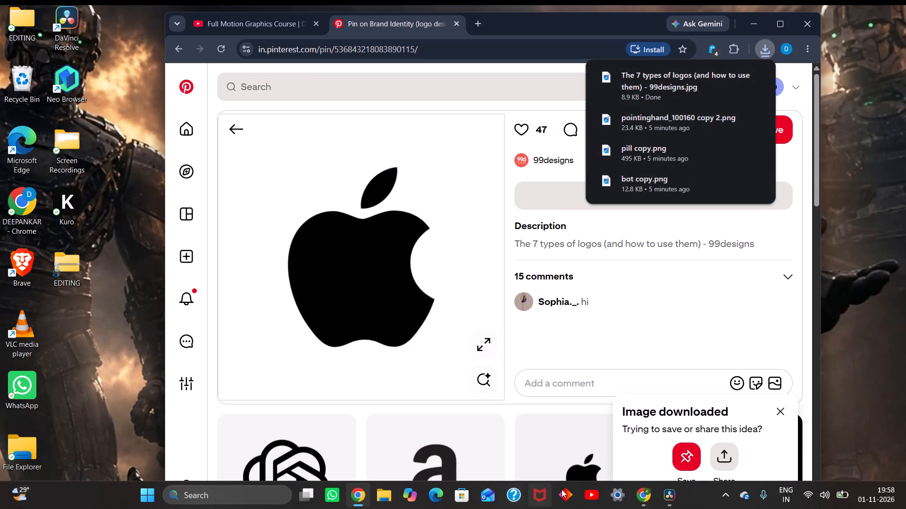
Switch to DaVinci Resolve and import the downloaded "The 7 types of logos (and how to use them) - 99designs" image into the Master bin.
{"action": "left_click", "coordinate": [665, 495]}
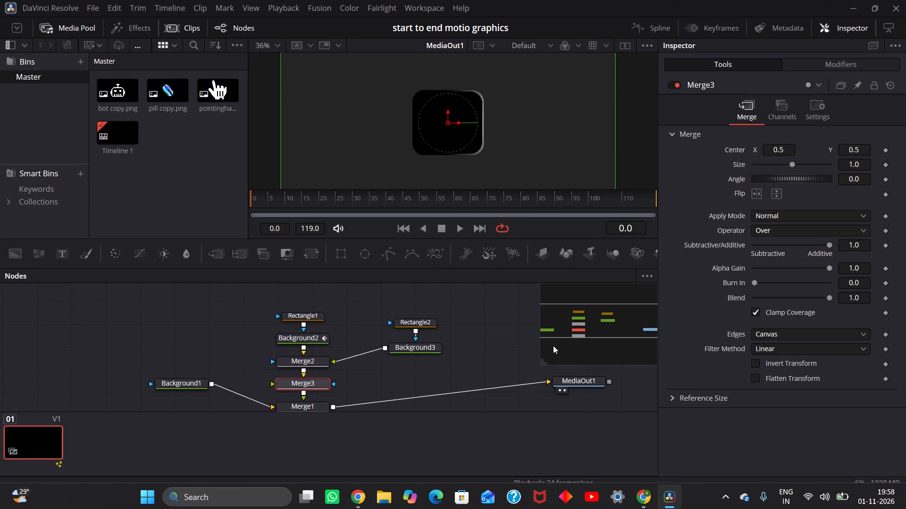
{"action": "left_click", "coordinate": [489, 325]}
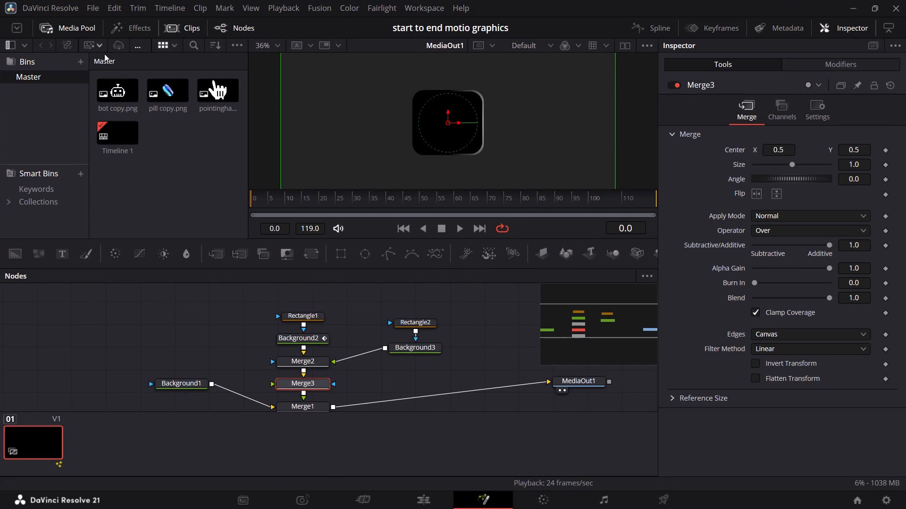
{"action": "key", "text": "ctrl+i"}
{"action": "left_click", "coordinate": [144, 196]}
{"action": "key", "text": "ctrl+i"}
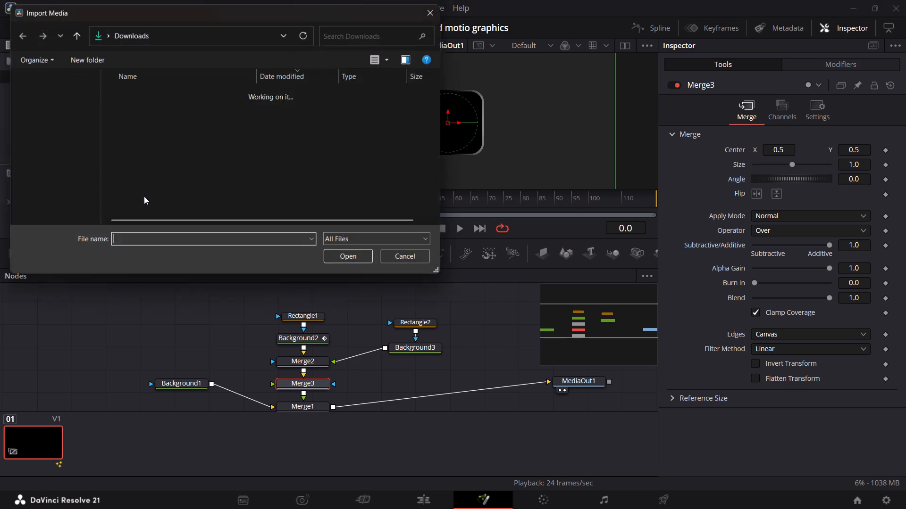
{"action": "left_click", "coordinate": [220, 104]}
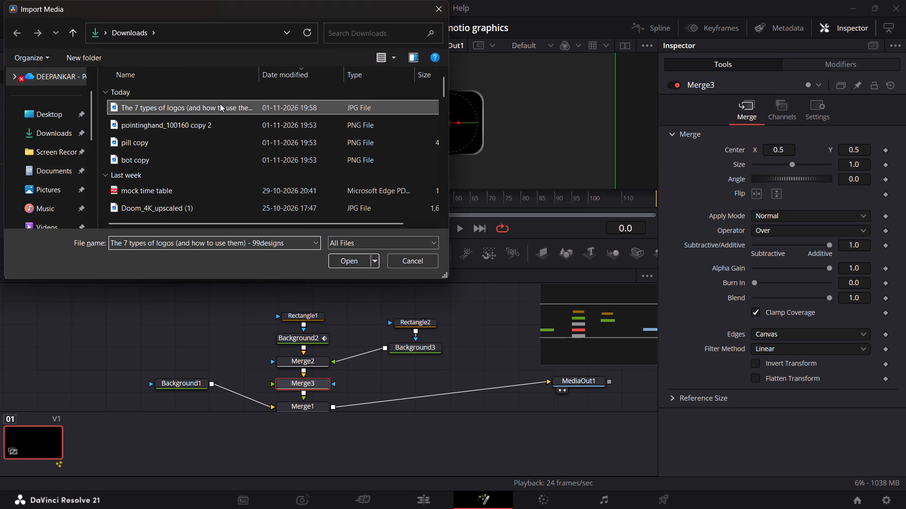
{"action": "left_click", "coordinate": [355, 260]}
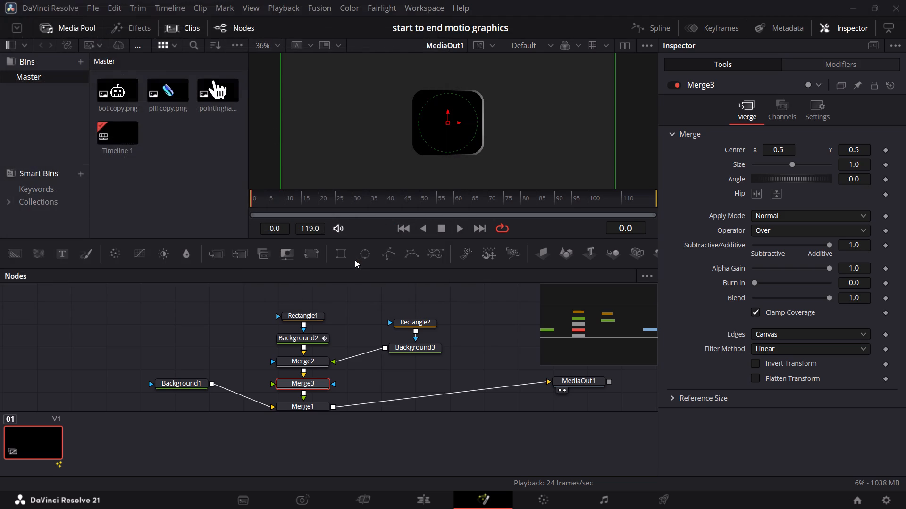
Add the imported Apple logo image to the node graph as a media node just below Background3.
{"action": "left_click_drag", "start_coordinate": [116, 134], "coordinate": [223, 238]}
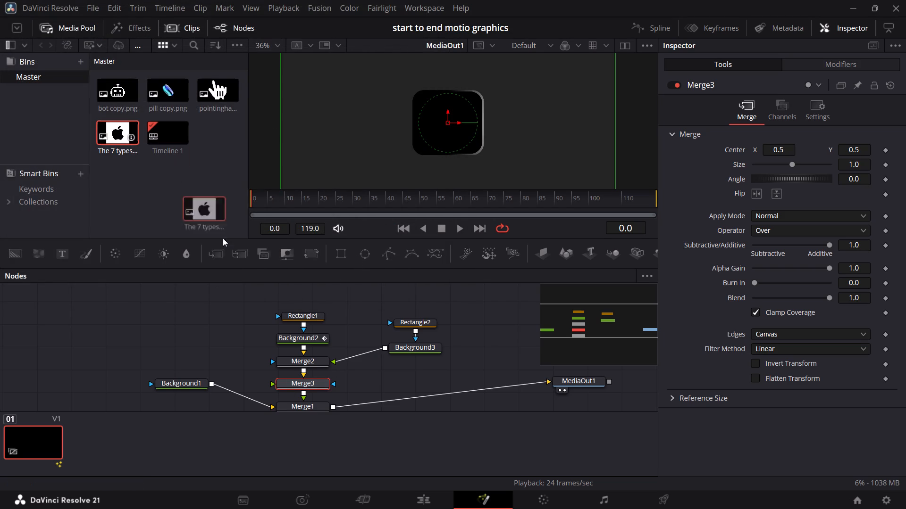
{"action": "left_click_drag", "start_coordinate": [223, 238], "coordinate": [416, 378]}
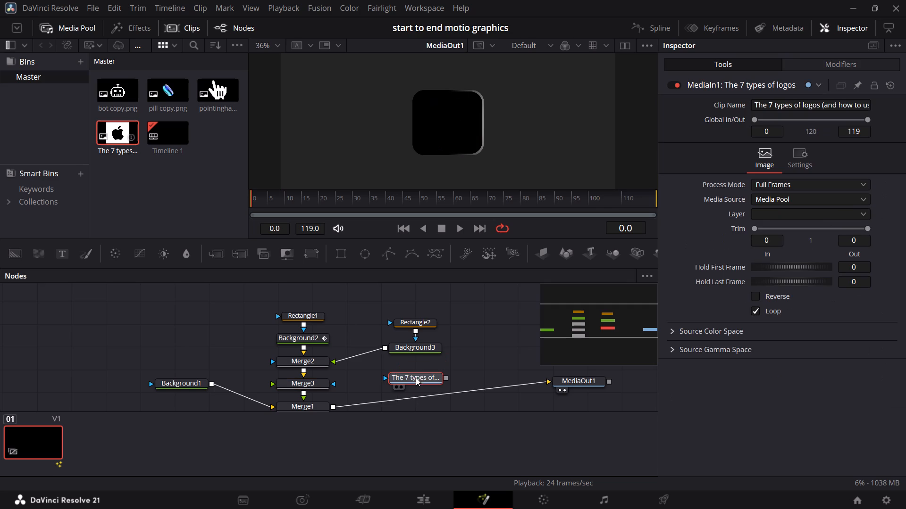
Move the MediaOut1 node down so it lines up with Merge1.
{"action": "left_click_drag", "start_coordinate": [576, 380], "coordinate": [574, 407]}
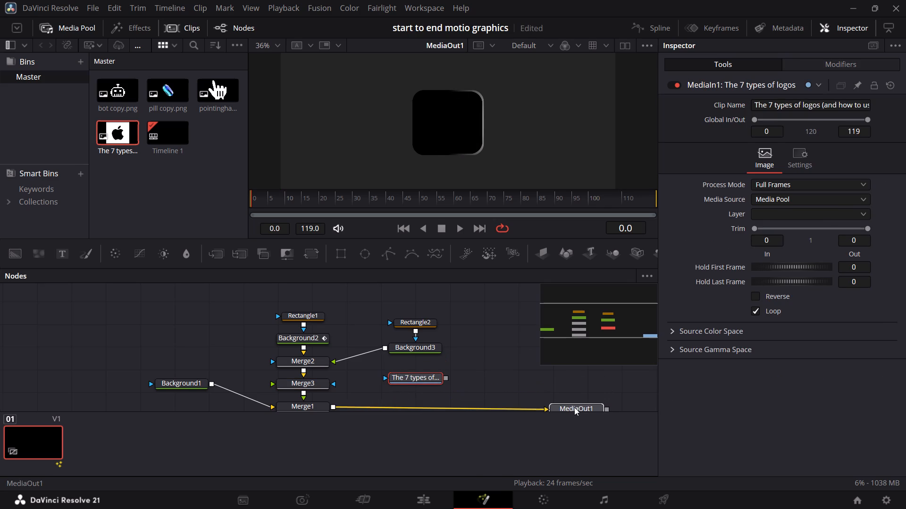
Nudge the MediaOut1 node up slightly so it sits level with Merge1.
{"action": "left_click_drag", "start_coordinate": [574, 407], "coordinate": [574, 406]}
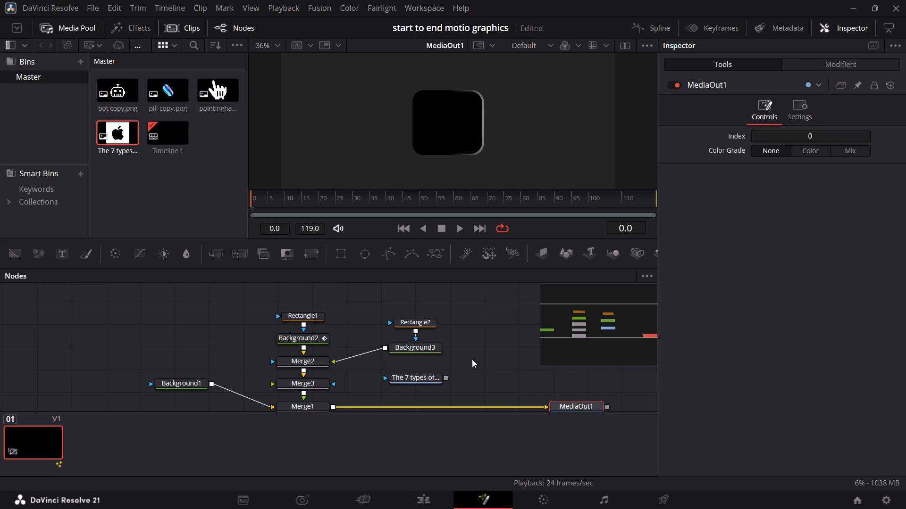
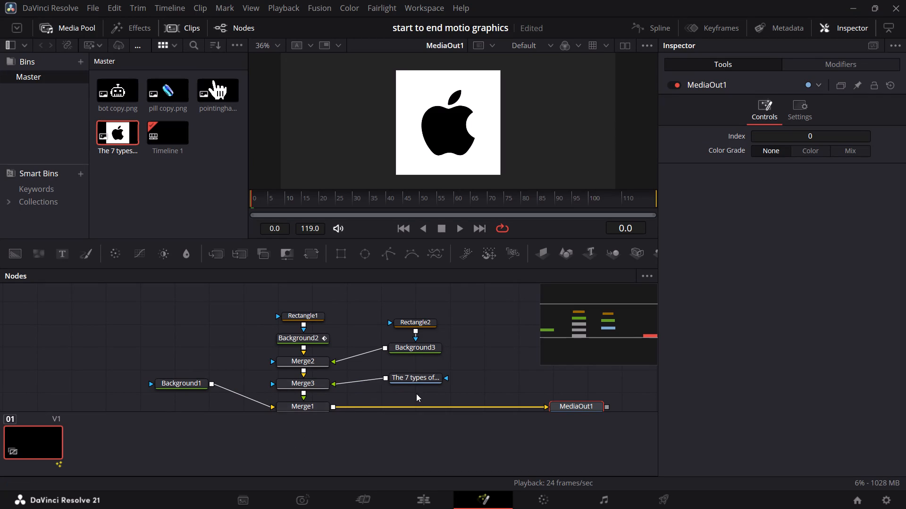
Inspect the Apple logo media node's image settings, including its source color space and source gamma space options.
{"action": "left_click", "coordinate": [411, 375]}
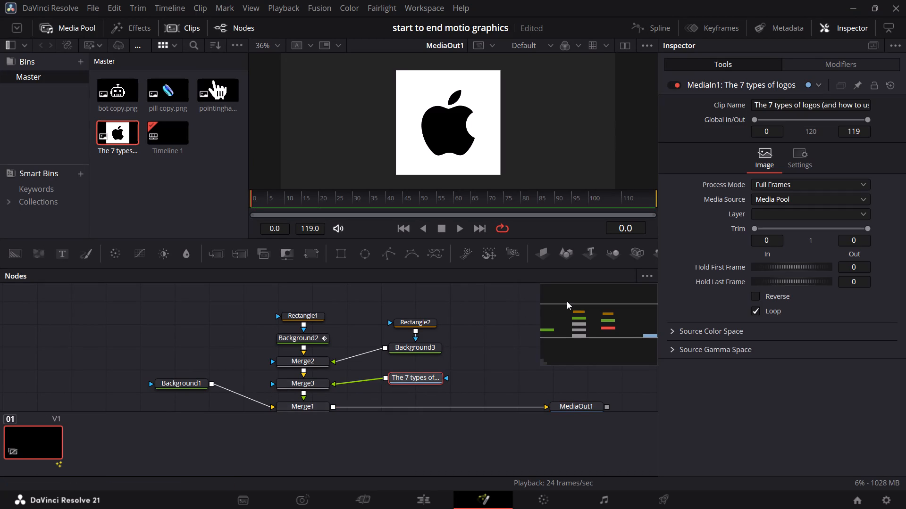
{"action": "left_click", "coordinate": [676, 330]}
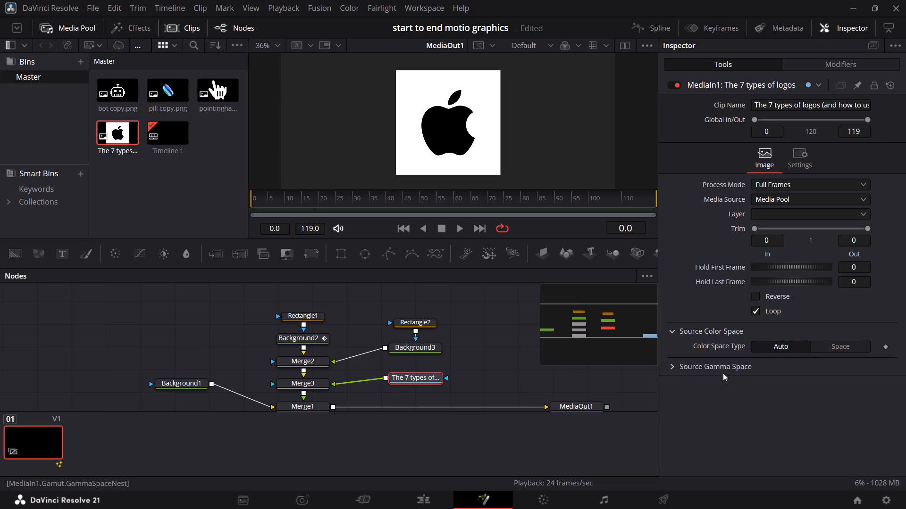
{"action": "left_click", "coordinate": [677, 367]}
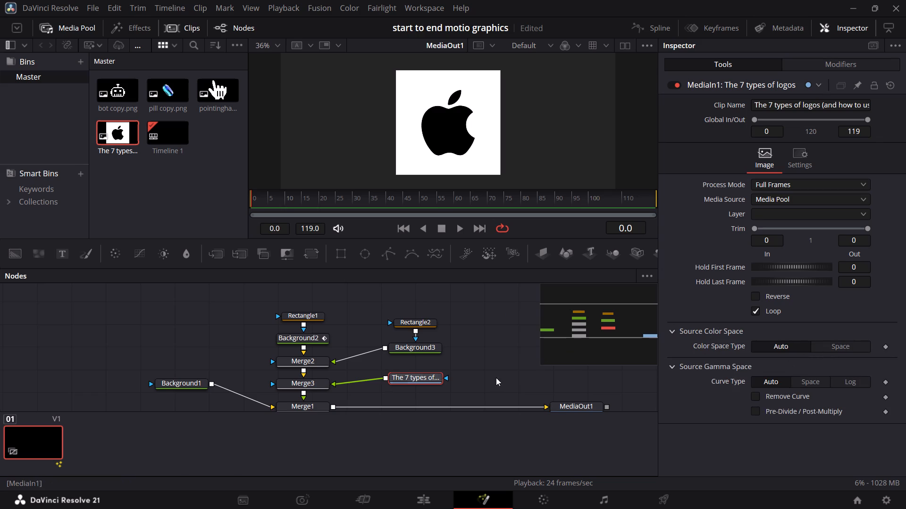
Show the MediaOut1 output in the viewer and play the composition briefly.
{"action": "left_click_drag", "start_coordinate": [590, 404], "coordinate": [520, 136]}
{"action": "key", "text": "space"}
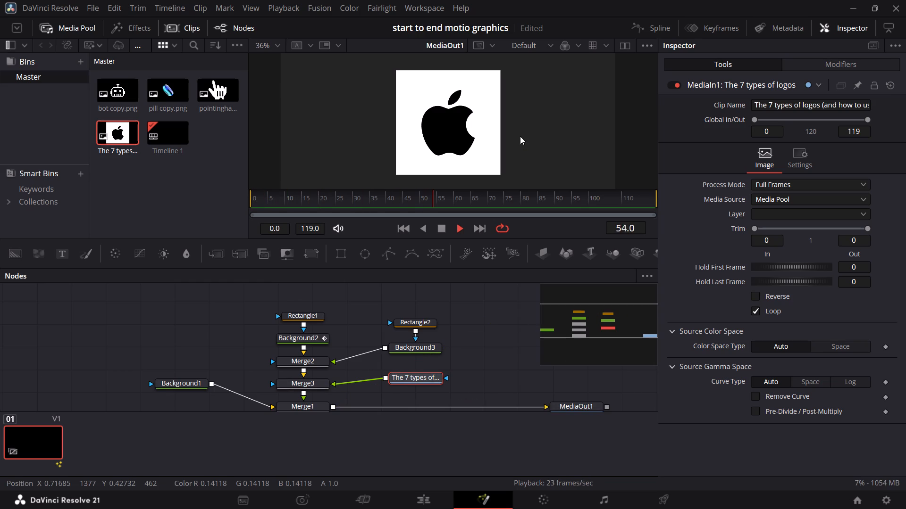
{"action": "key", "text": "space"}
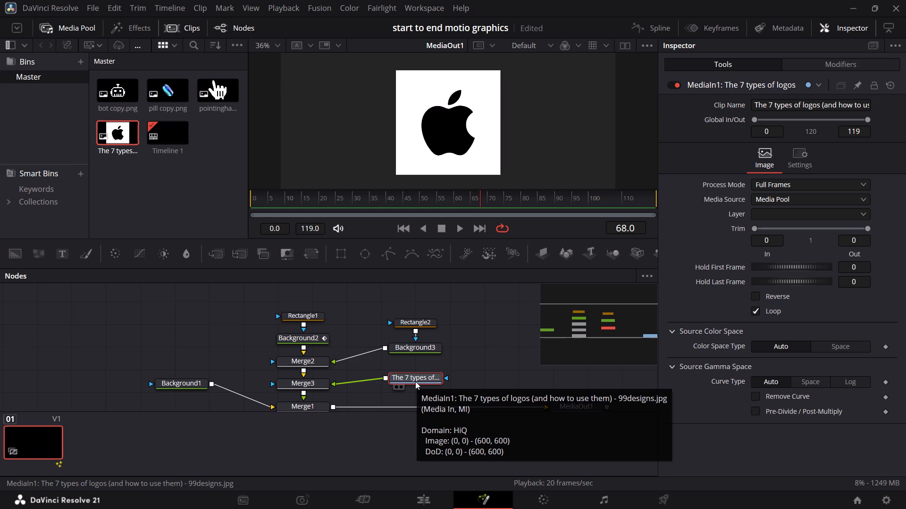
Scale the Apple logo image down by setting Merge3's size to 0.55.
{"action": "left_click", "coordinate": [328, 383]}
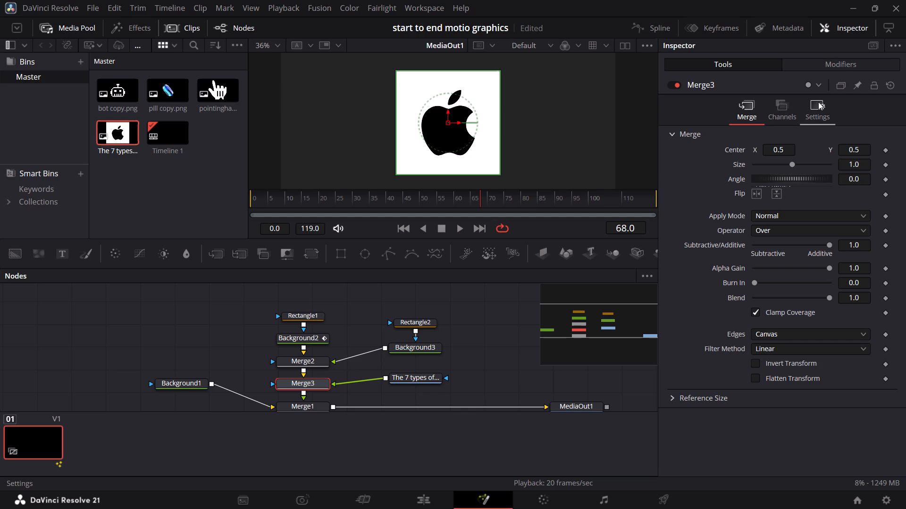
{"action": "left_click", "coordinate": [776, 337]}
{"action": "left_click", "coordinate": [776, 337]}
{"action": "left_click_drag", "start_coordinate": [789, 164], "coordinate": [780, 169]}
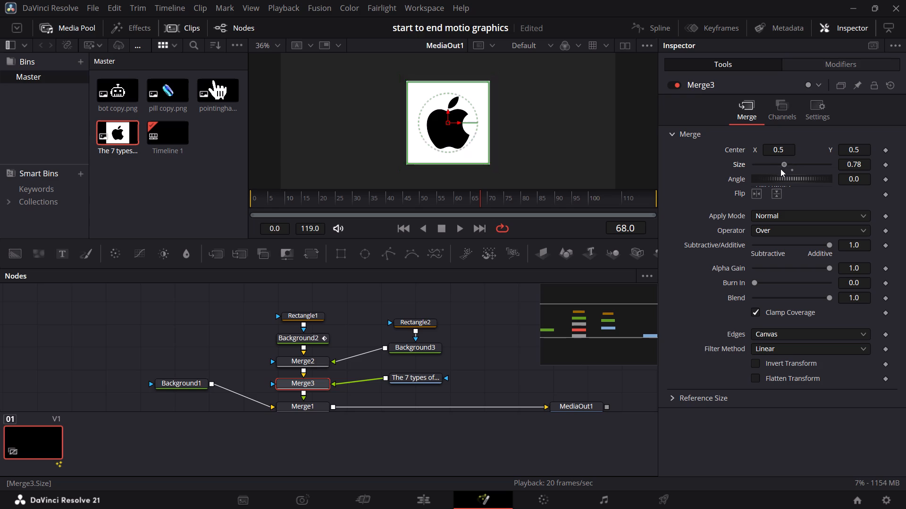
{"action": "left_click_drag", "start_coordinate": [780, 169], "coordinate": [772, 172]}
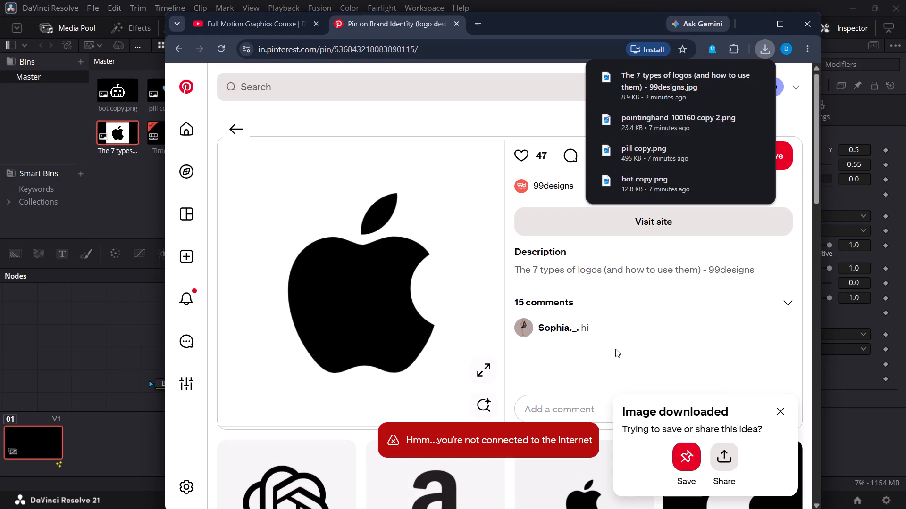
In Chrome, open the pin with the white Apple logo on black from the related Pinterest images.
{"action": "scroll", "coordinate": [368, 289], "scroll_direction": "down", "scroll_amount": 4}
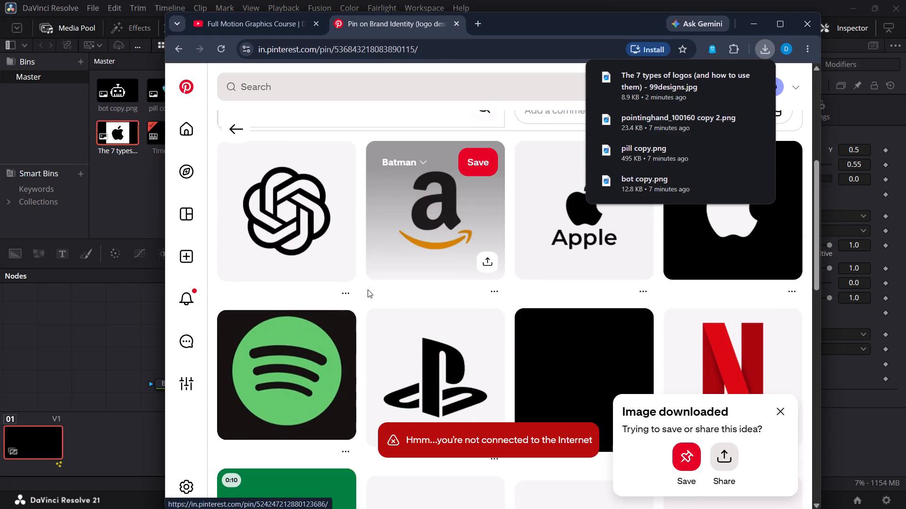
{"action": "scroll", "coordinate": [368, 289], "scroll_direction": "down", "scroll_amount": 1}
{"action": "scroll", "coordinate": [368, 289], "scroll_direction": "up", "scroll_amount": 1}
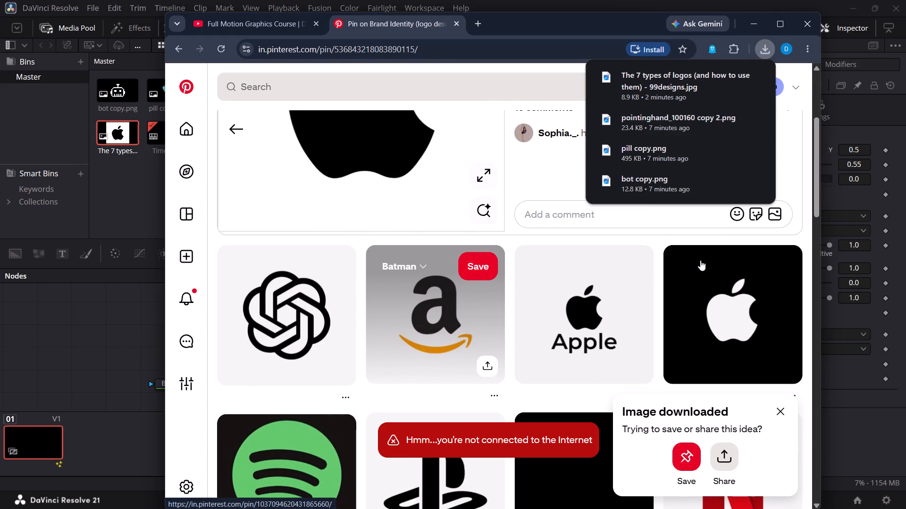
{"action": "left_click", "coordinate": [753, 295]}
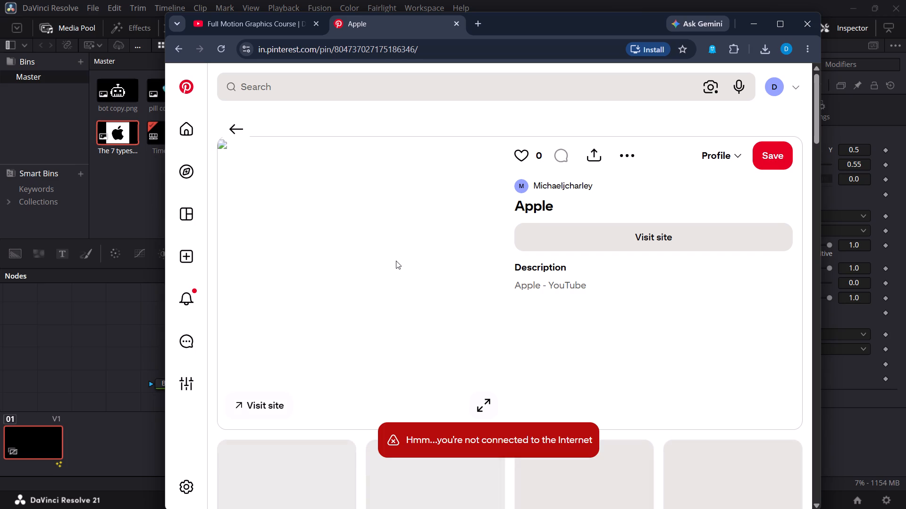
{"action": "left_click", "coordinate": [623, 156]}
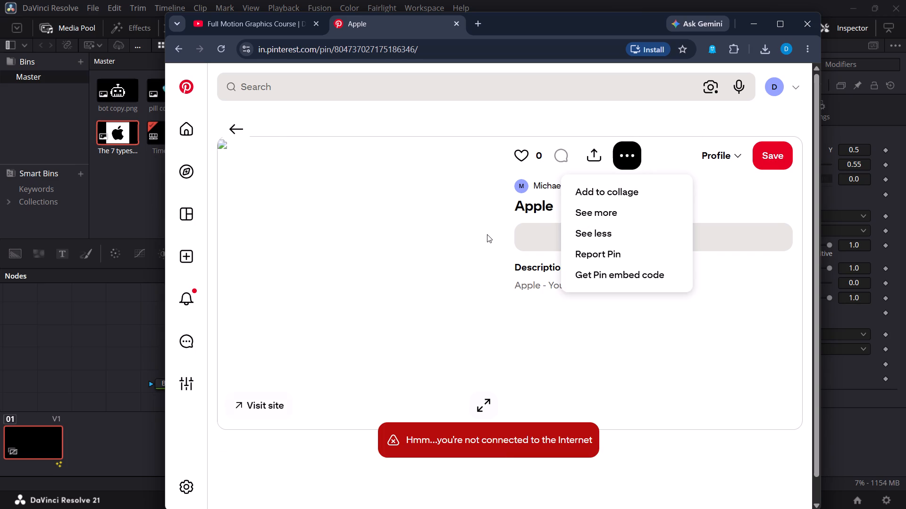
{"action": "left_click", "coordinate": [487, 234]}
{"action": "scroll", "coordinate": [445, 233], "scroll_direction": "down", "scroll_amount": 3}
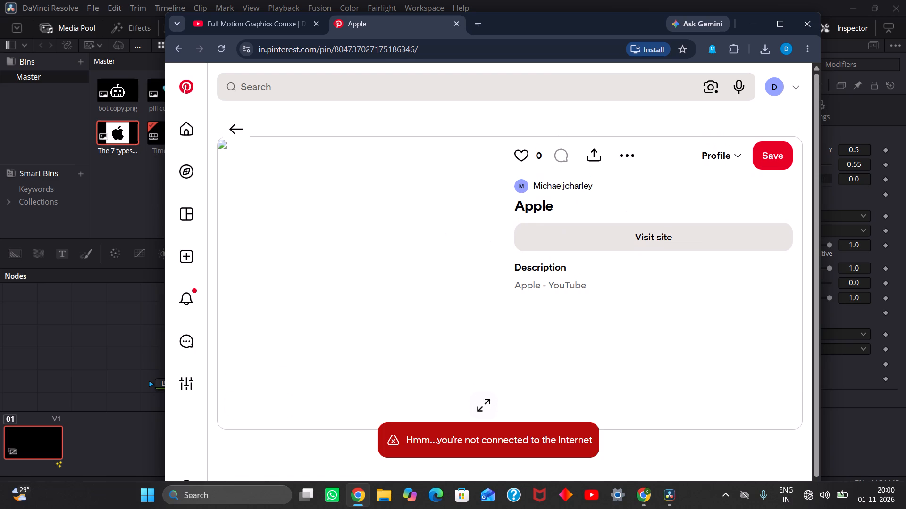
Connect the computer to the MH6-WIFI wireless network and return to the Pinterest page.
{"action": "left_click", "coordinate": [812, 503]}
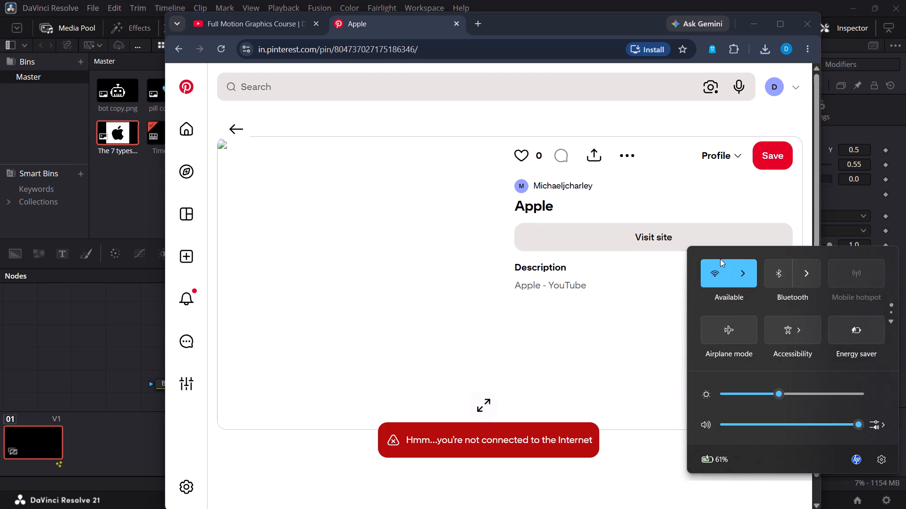
{"action": "left_click", "coordinate": [713, 277]}
{"action": "left_click", "coordinate": [713, 277]}
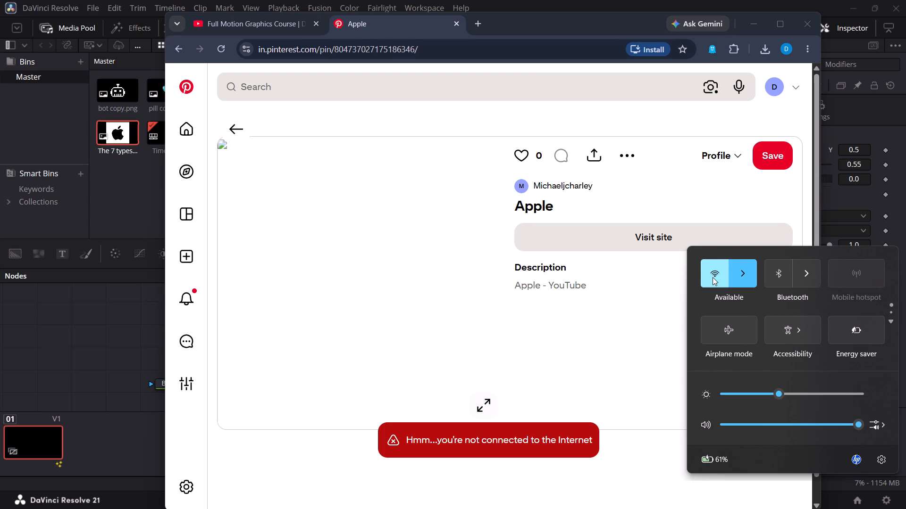
{"action": "left_click", "coordinate": [752, 286]}
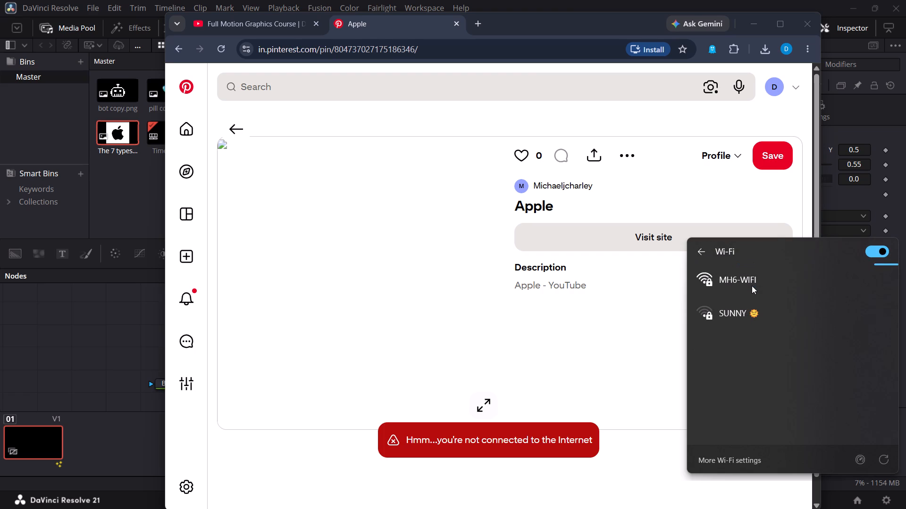
{"action": "left_click", "coordinate": [752, 286]}
{"action": "left_click", "coordinate": [834, 336]}
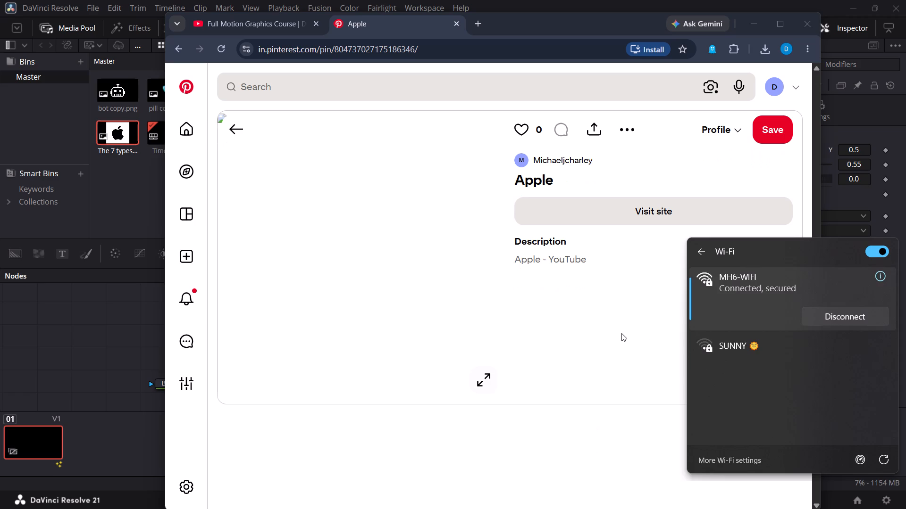
{"action": "left_click", "coordinate": [621, 333]}
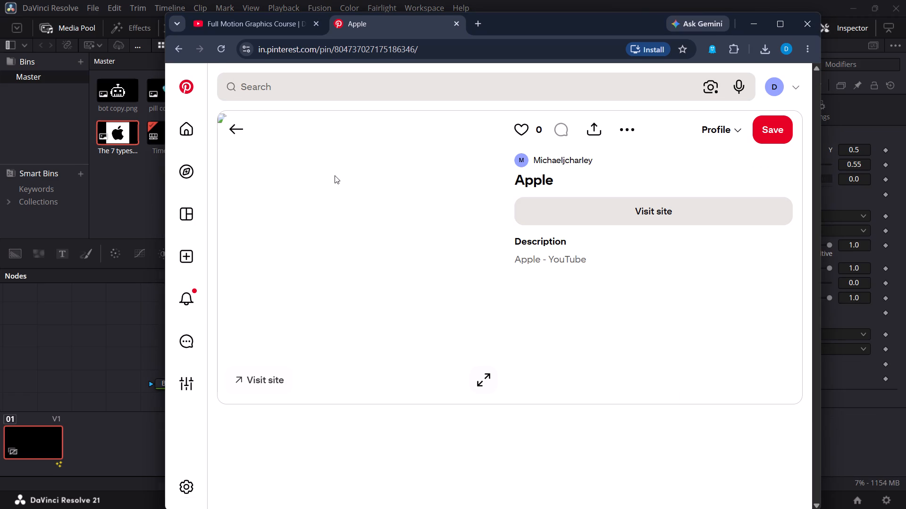
Reload the Apple pin page and download its image of the white logo on black.
{"action": "left_click", "coordinate": [222, 49]}
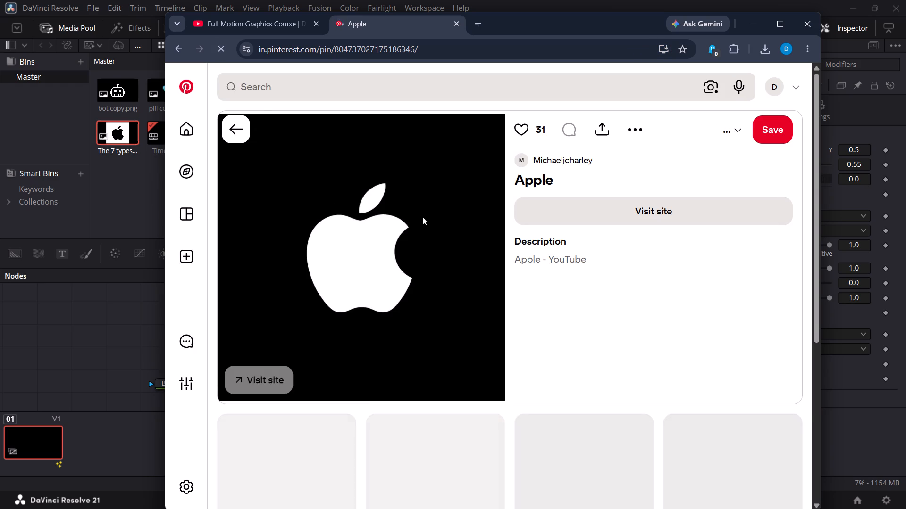
{"action": "left_click", "coordinate": [633, 131]}
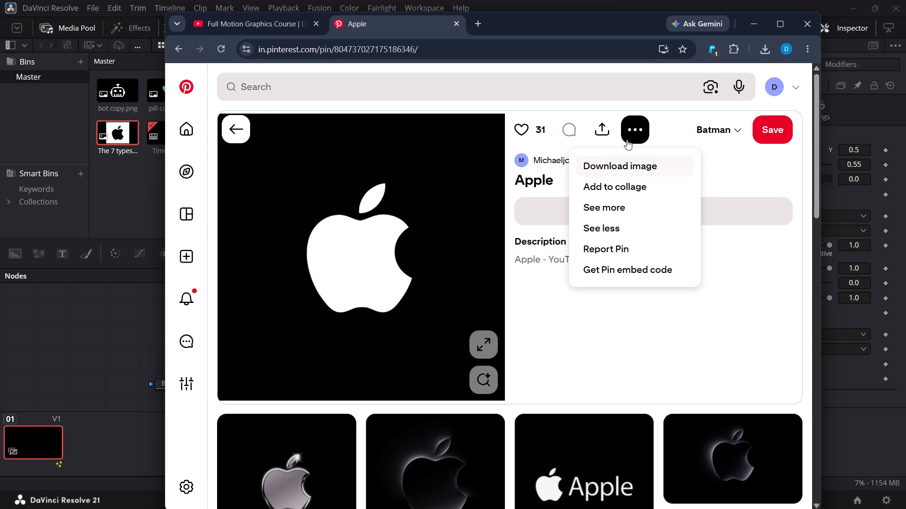
{"action": "left_click", "coordinate": [630, 159]}
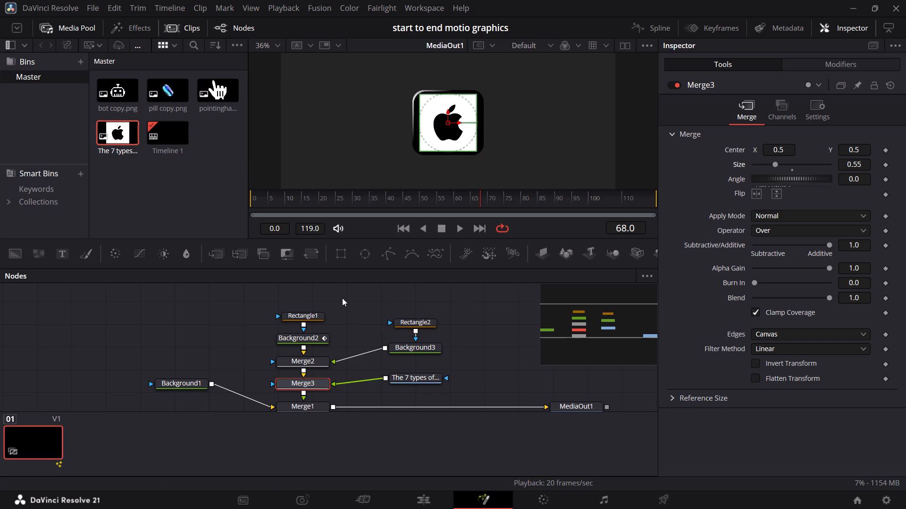
Delete the "The 7 types of logos" media node from the node graph.
{"action": "left_click", "coordinate": [416, 371]}
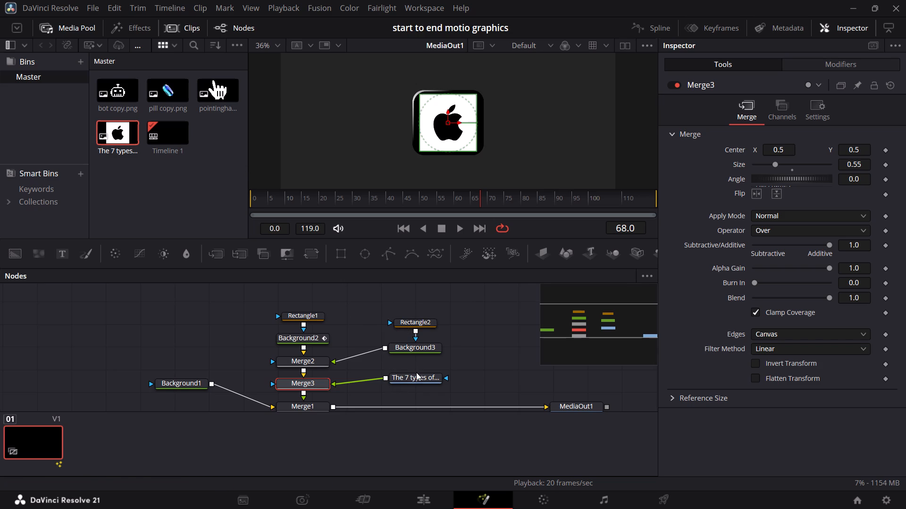
{"action": "left_click", "coordinate": [417, 376]}
{"action": "key", "text": "BackSpace"}
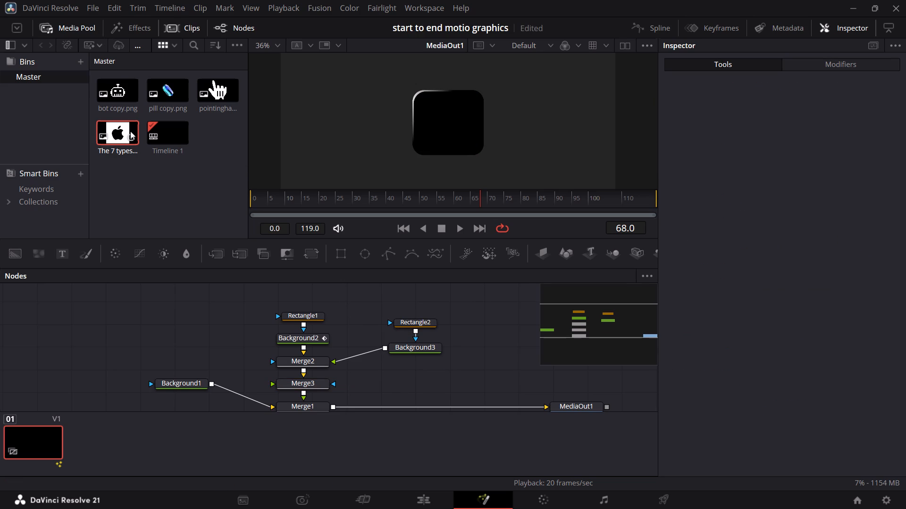
Import the Apple JPG file from the Downloads folder into the Master bin.
{"action": "key", "text": "ctrl+i"}
{"action": "key", "text": "ctrl+i"}
{"action": "left_click", "coordinate": [147, 210]}
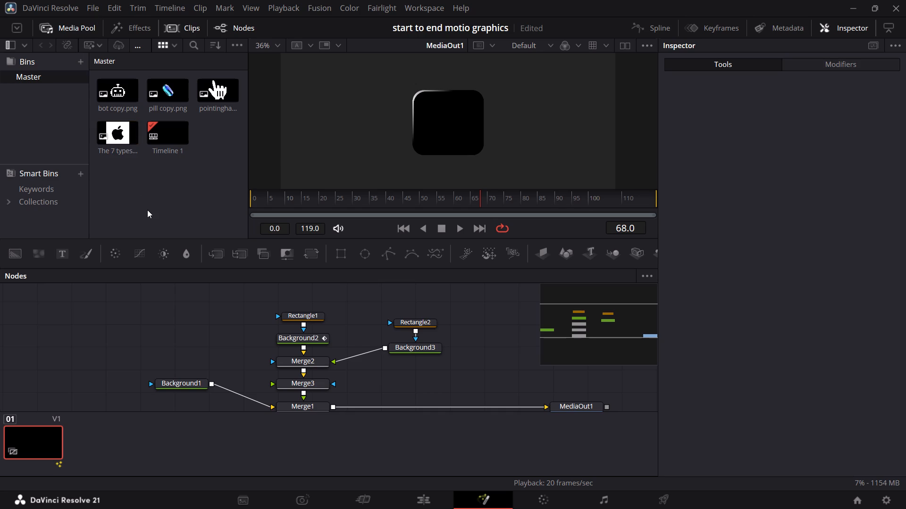
{"action": "key", "text": "ctrl+i"}
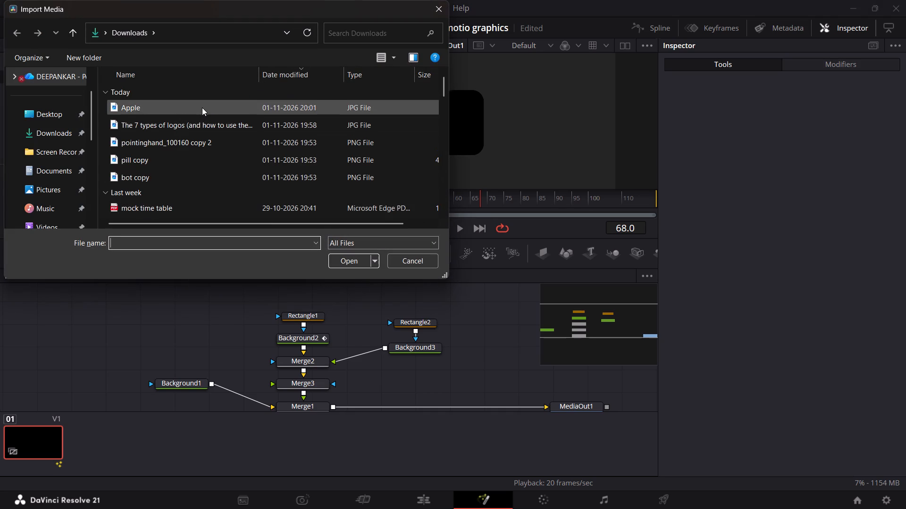
{"action": "left_click", "coordinate": [203, 107]}
{"action": "left_click", "coordinate": [342, 258]}
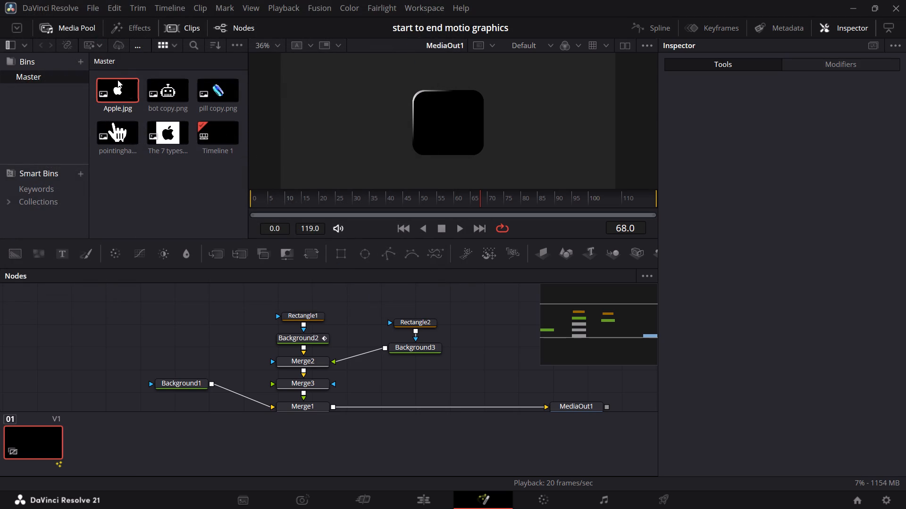
Add Apple.jpg to the node graph below Background3 and connect its output to Merge3's foreground.
{"action": "left_click_drag", "start_coordinate": [118, 88], "coordinate": [407, 366]}
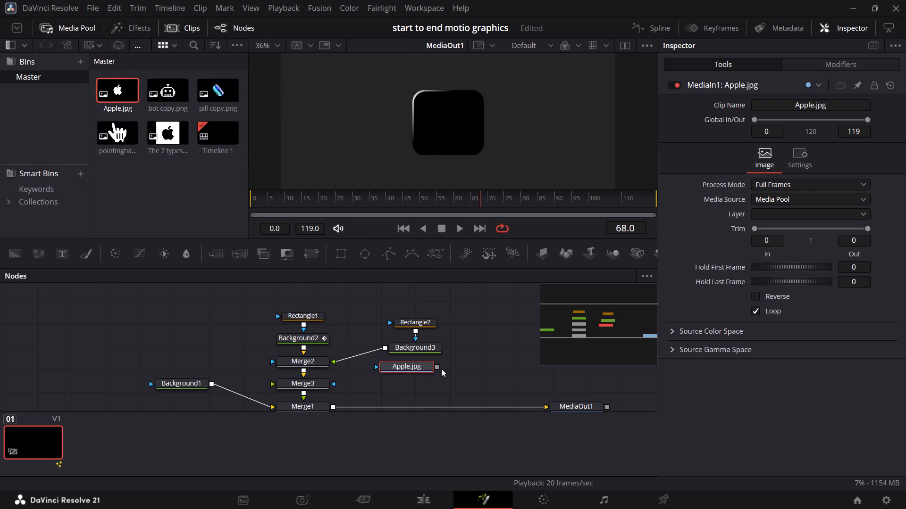
{"action": "left_click_drag", "start_coordinate": [437, 365], "coordinate": [273, 382]}
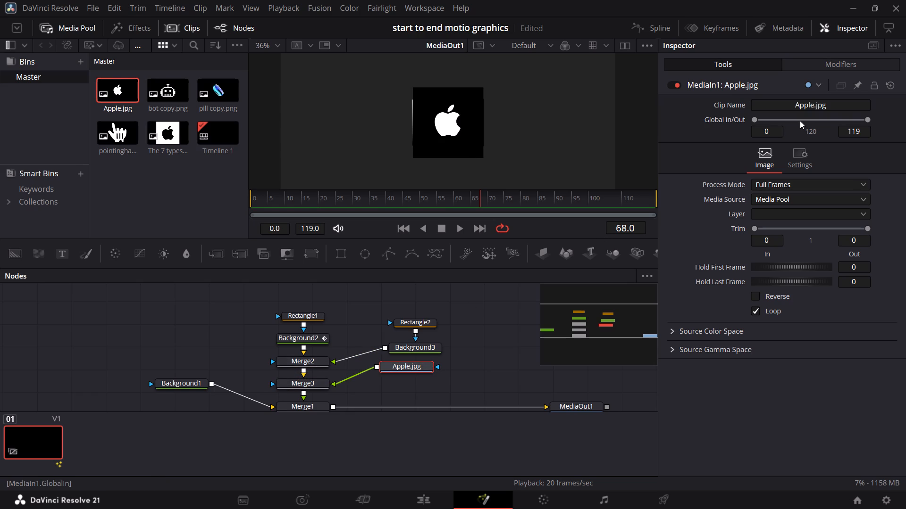
Set Merge3's size to 0.52.
{"action": "left_click", "coordinate": [313, 378]}
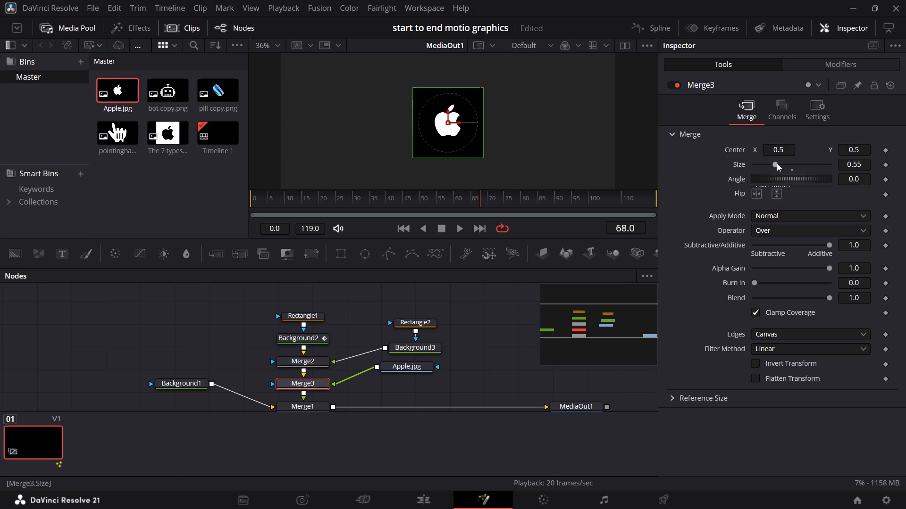
{"action": "left_click", "coordinate": [777, 163]}
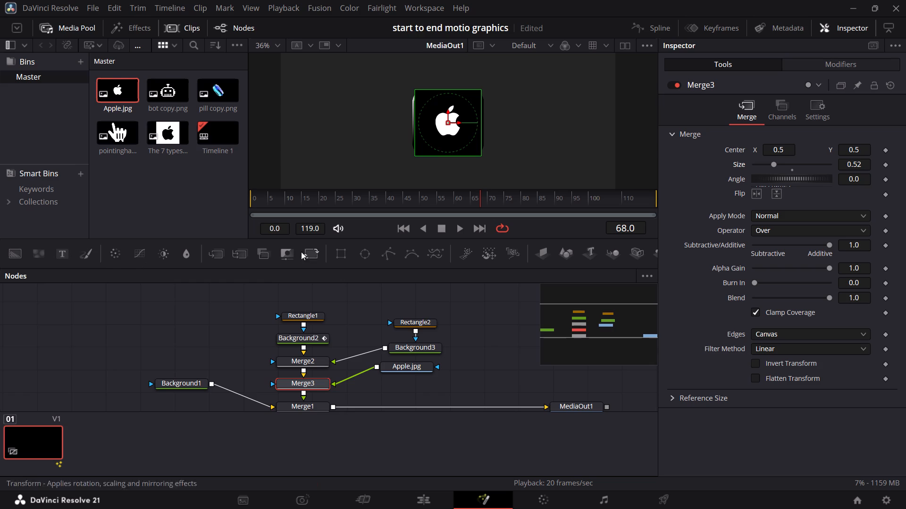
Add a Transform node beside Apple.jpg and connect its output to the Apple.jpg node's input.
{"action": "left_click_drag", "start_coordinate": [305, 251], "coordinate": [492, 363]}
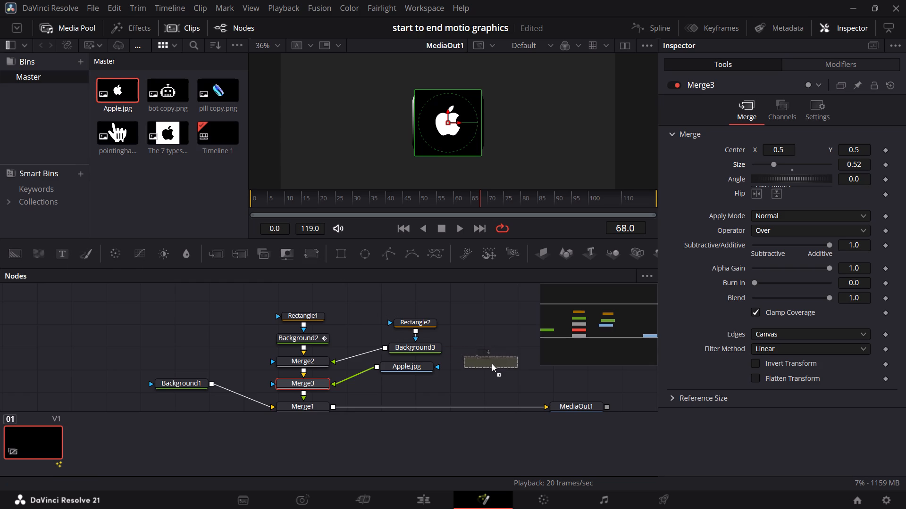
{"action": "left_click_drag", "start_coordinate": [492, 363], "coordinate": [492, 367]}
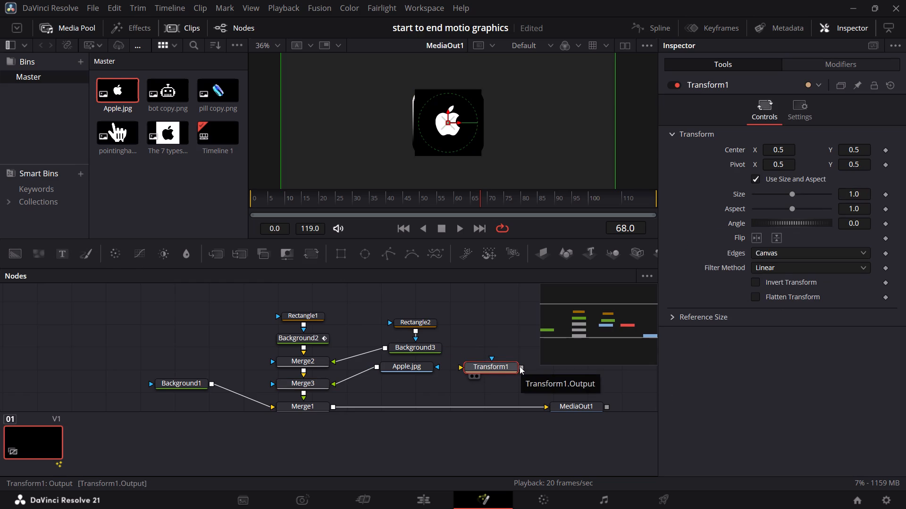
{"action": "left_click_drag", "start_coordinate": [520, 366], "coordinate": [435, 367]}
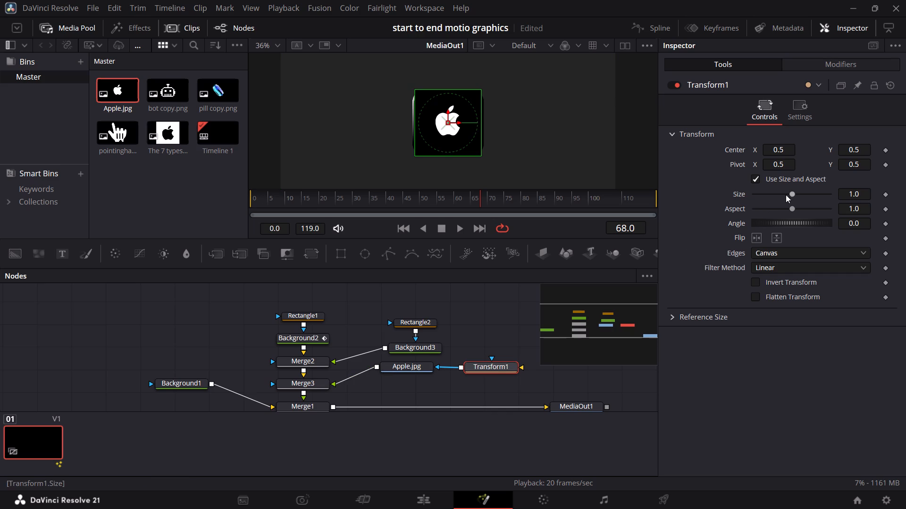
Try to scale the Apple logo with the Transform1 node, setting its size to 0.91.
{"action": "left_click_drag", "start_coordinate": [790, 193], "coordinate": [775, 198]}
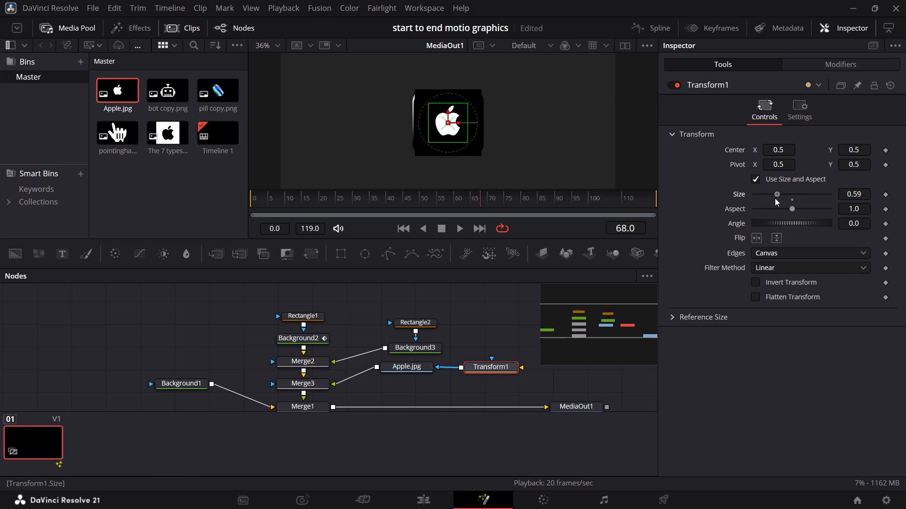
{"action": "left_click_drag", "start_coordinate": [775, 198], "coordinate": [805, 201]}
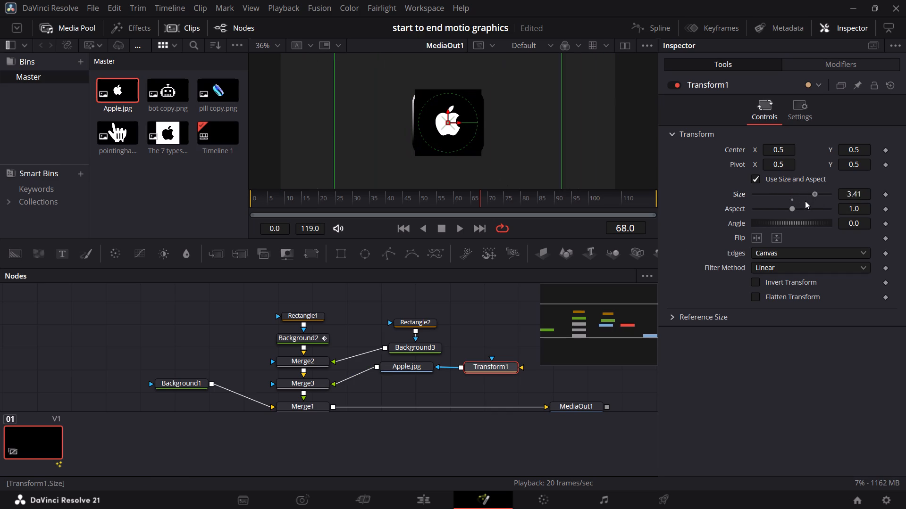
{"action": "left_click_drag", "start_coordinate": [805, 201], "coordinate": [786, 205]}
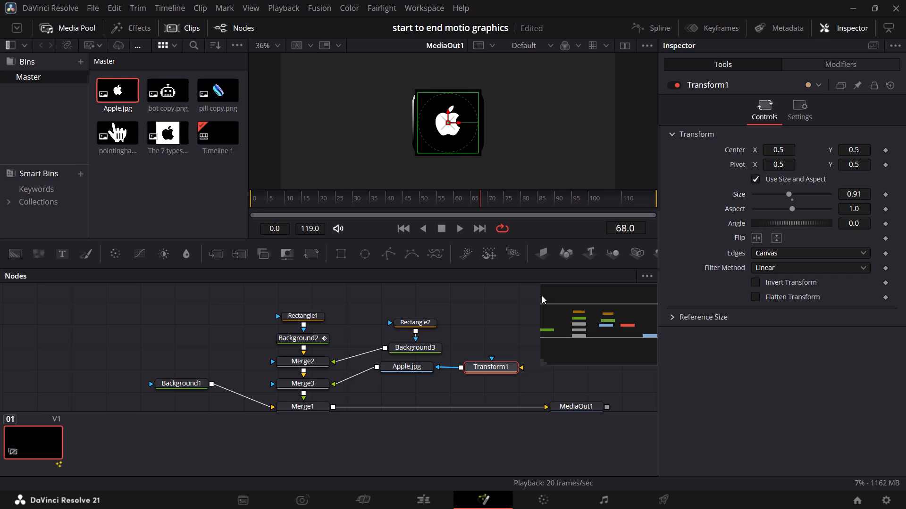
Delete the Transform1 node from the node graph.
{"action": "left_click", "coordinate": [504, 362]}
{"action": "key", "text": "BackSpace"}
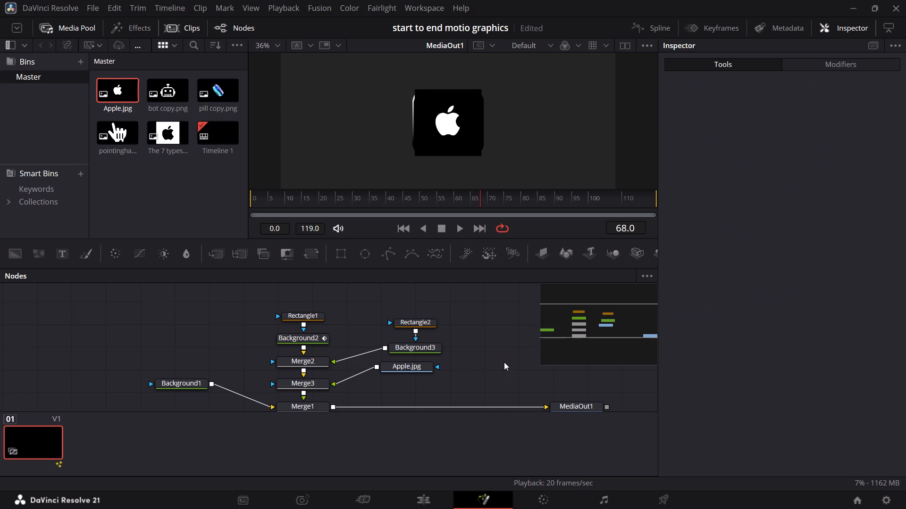
Insert a Transform node between Apple.jpg and Merge3.
{"action": "left_click", "coordinate": [413, 365]}
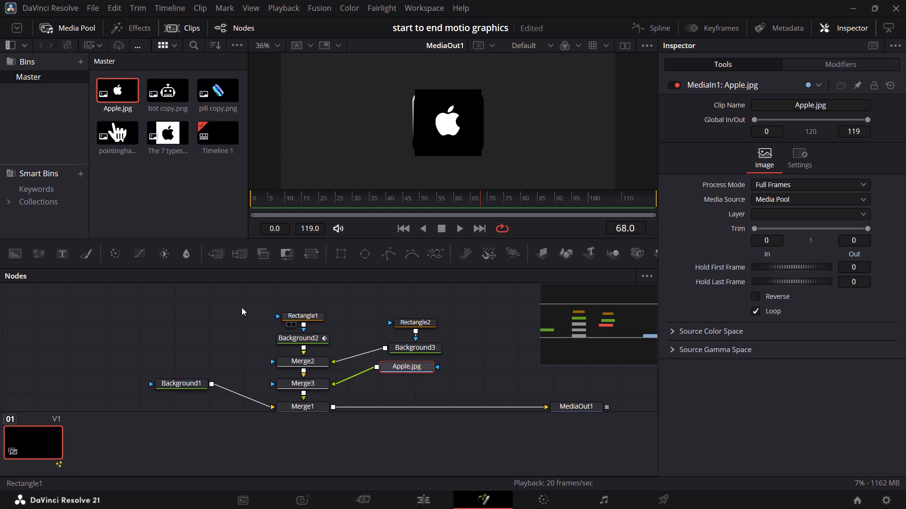
{"action": "left_click", "coordinate": [308, 255]}
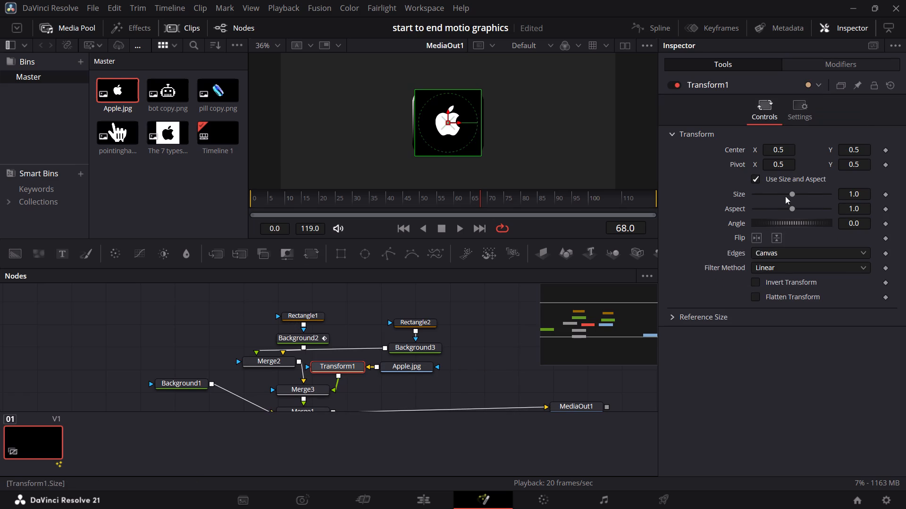
Scale the Apple logo to fit the rounded-square icon, setting Transform1's size to 0.95 and aspect to 0.938.
{"action": "left_click_drag", "start_coordinate": [792, 193], "coordinate": [789, 193]}
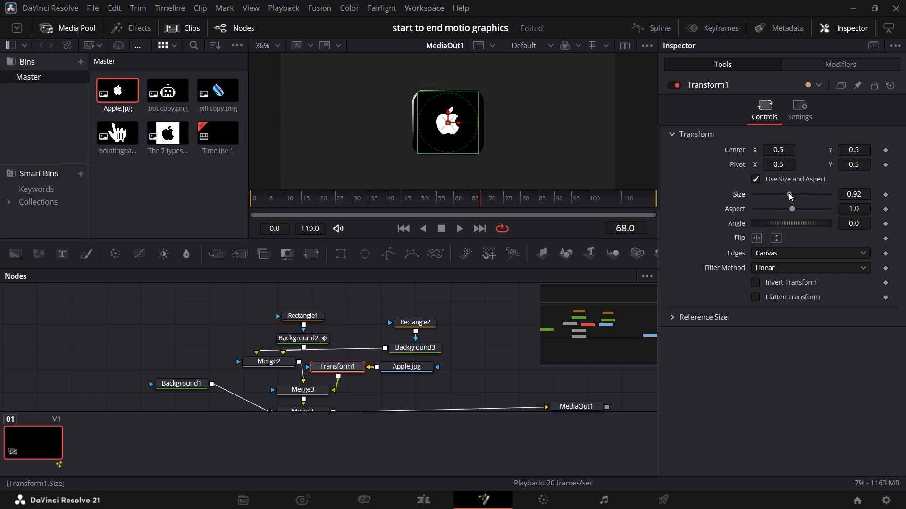
{"action": "left_click_drag", "start_coordinate": [789, 193], "coordinate": [778, 191]}
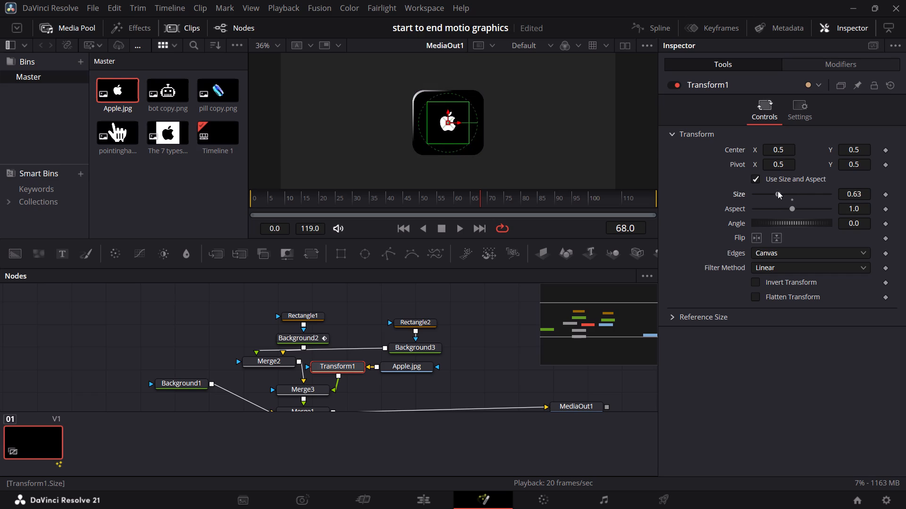
{"action": "left_click_drag", "start_coordinate": [778, 191], "coordinate": [787, 193]}
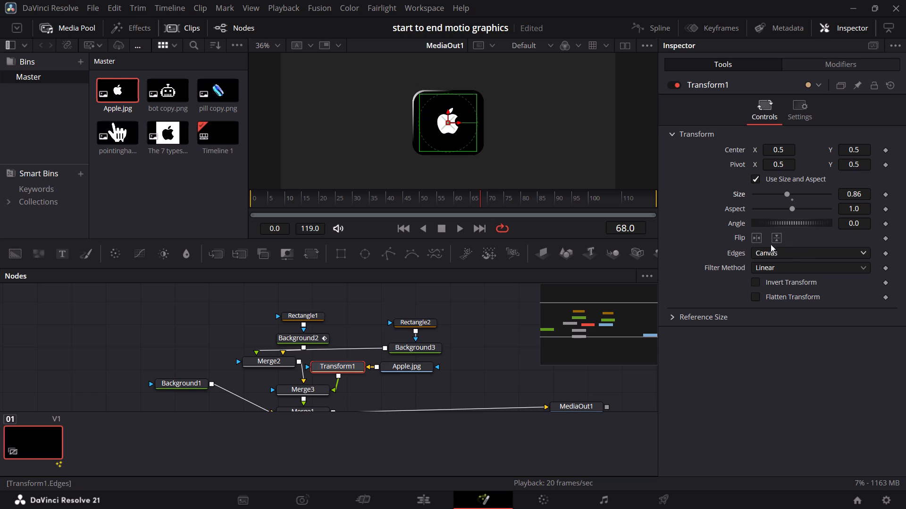
{"action": "left_click", "coordinate": [794, 210]}
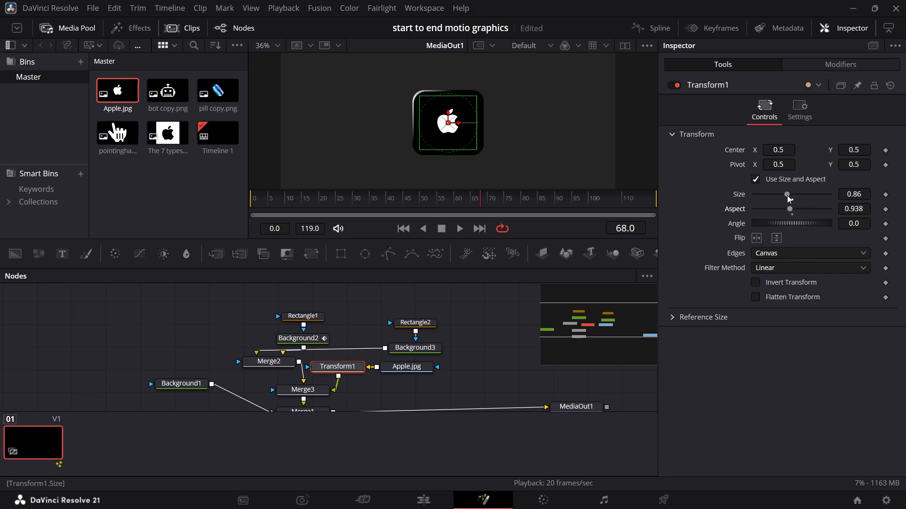
{"action": "left_click", "coordinate": [787, 195]}
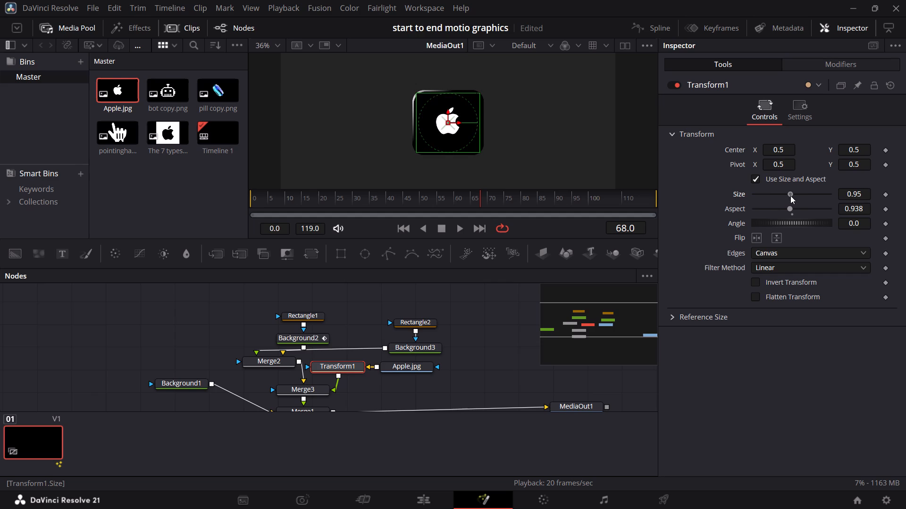
{"action": "left_click", "coordinate": [588, 166]}
Shift the Apple logo slightly upward by setting Transform1's Center Y to 0.518.
{"action": "left_click_drag", "start_coordinate": [851, 148], "coordinate": [864, 149]}
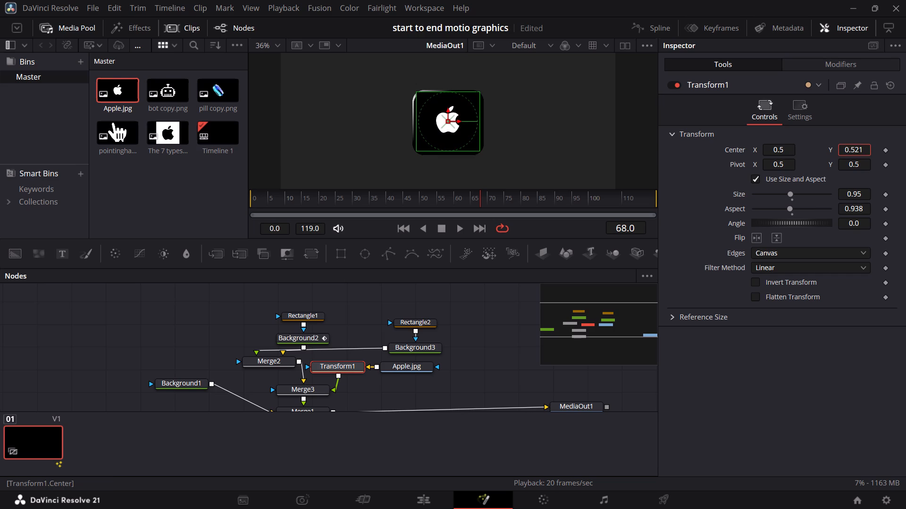
{"action": "left_click_drag", "start_coordinate": [864, 149], "coordinate": [862, 150]}
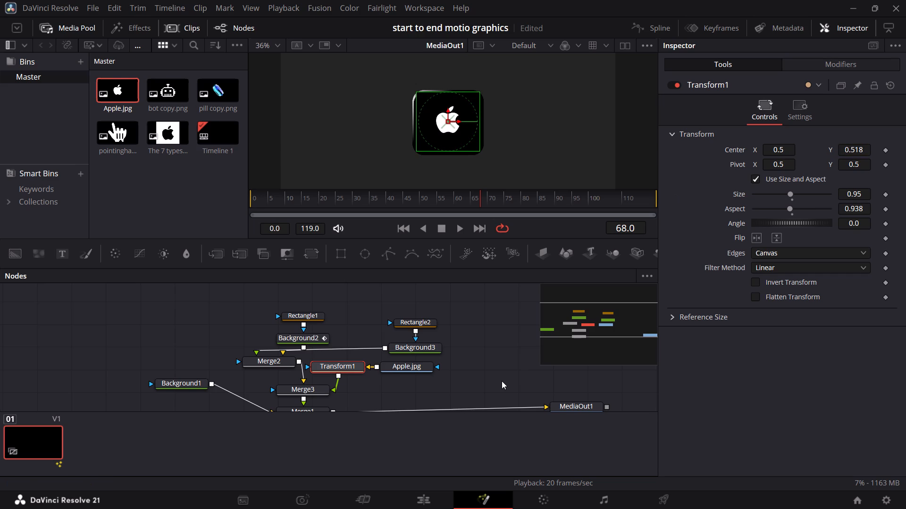
{"action": "left_click", "coordinate": [459, 365]}
Play the composition from frame 0 to review the Apple logo icon with its animated edge highlight.
{"action": "left_click_drag", "start_coordinate": [483, 193], "coordinate": [204, 213]}
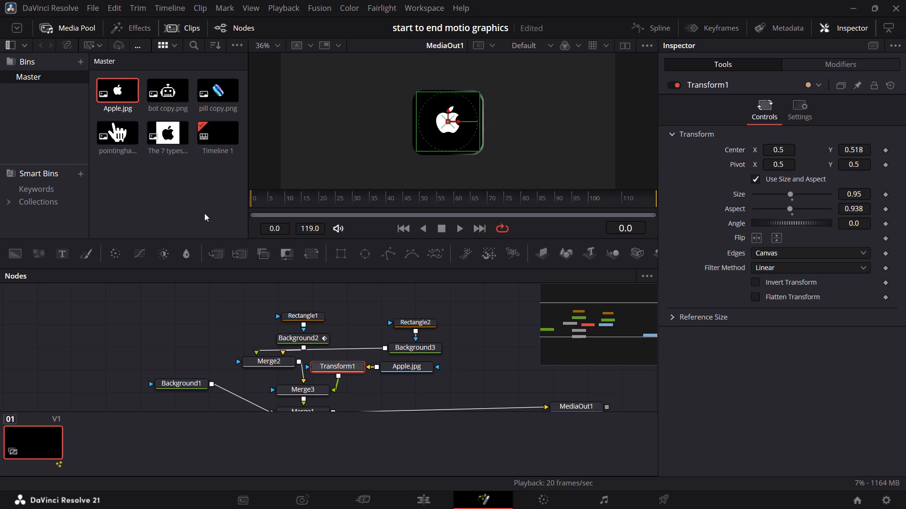
{"action": "key", "text": "space"}
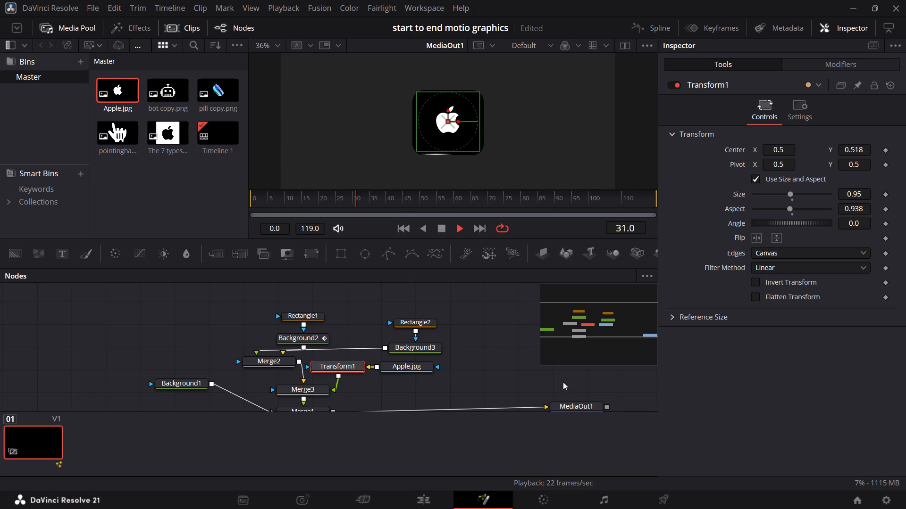
{"action": "left_click_drag", "start_coordinate": [569, 403], "coordinate": [517, 93]}
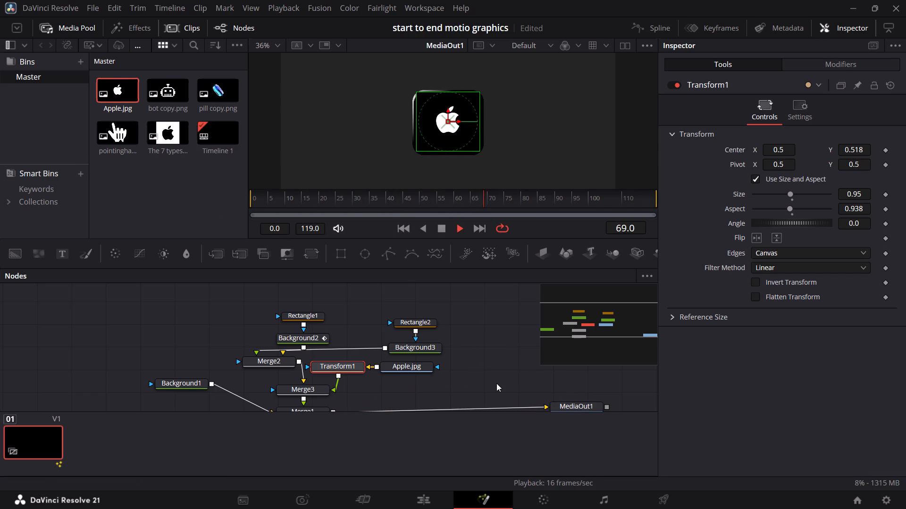
{"action": "left_click", "coordinate": [496, 383]}
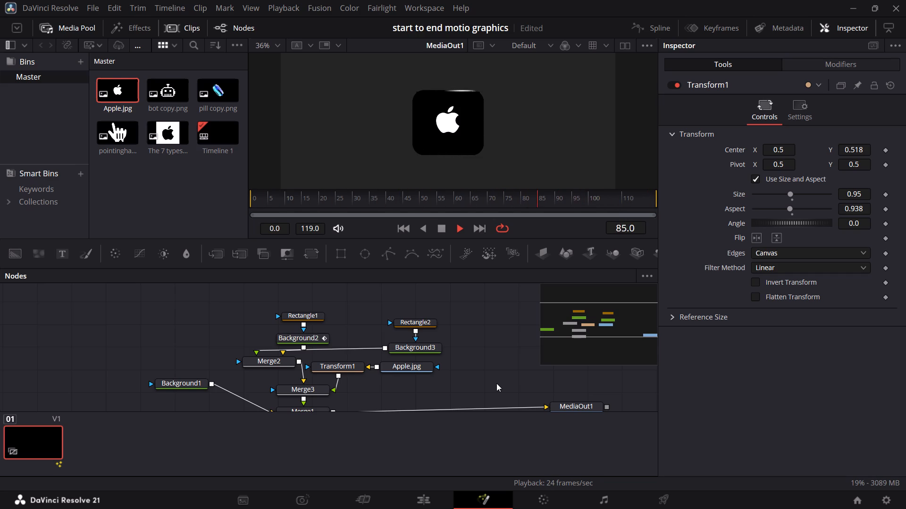
{"action": "key", "text": "space"}
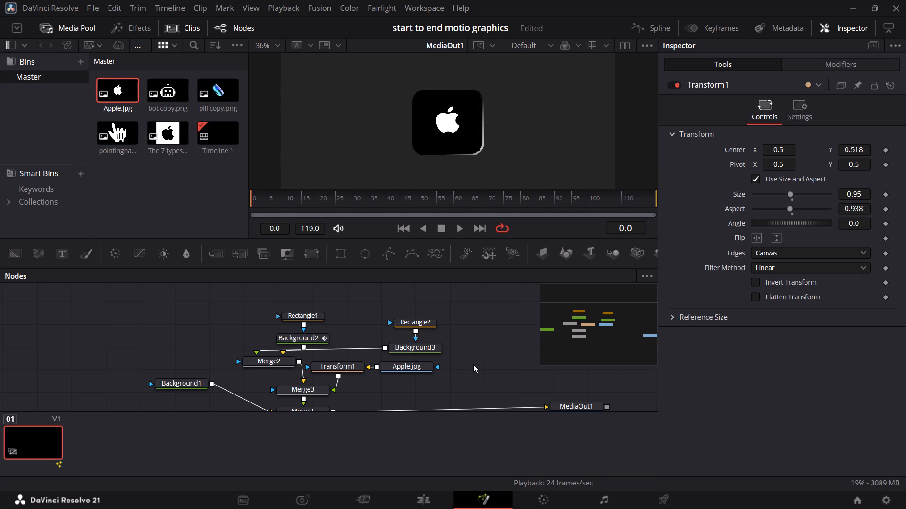
Look through the general settings of the Transform1 node for options affecting the Apple logo.
{"action": "left_click", "coordinate": [338, 367]}
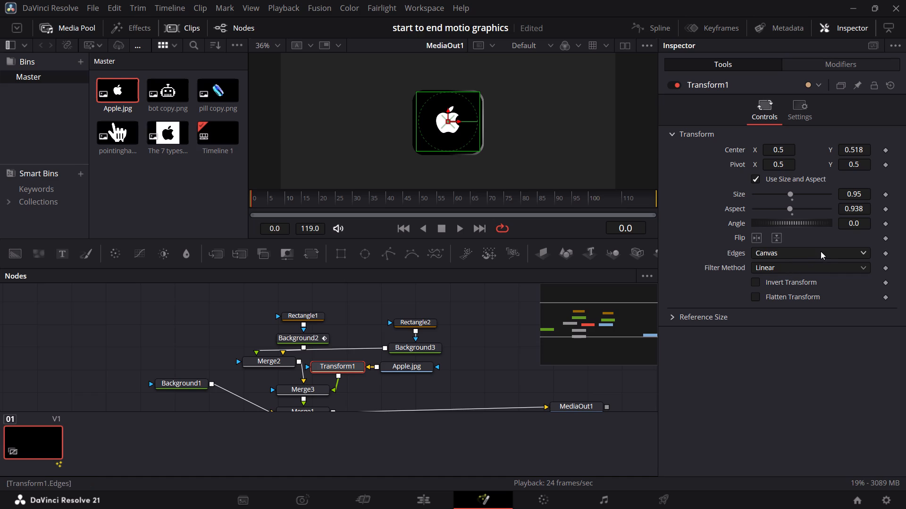
{"action": "left_click", "coordinate": [803, 105]}
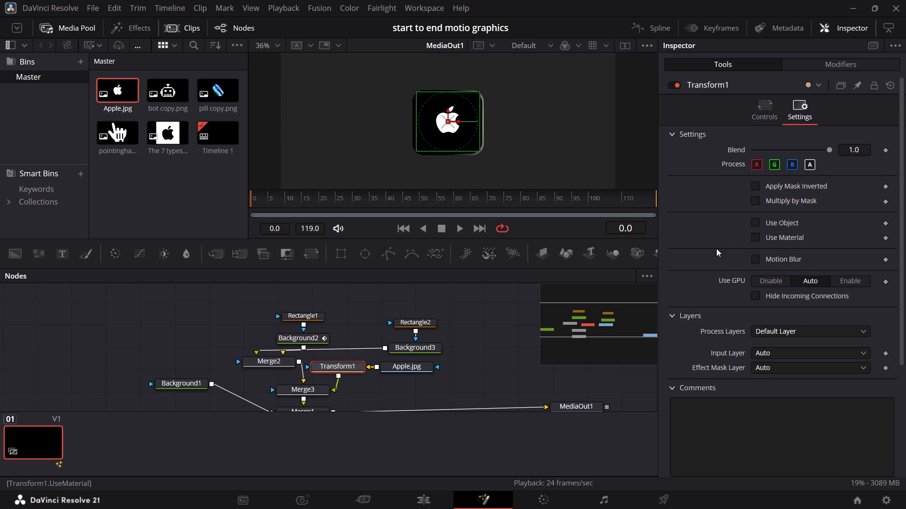
{"action": "scroll", "coordinate": [716, 248], "scroll_direction": "down", "scroll_amount": 4}
{"action": "scroll", "coordinate": [716, 248], "scroll_direction": "up", "scroll_amount": 2}
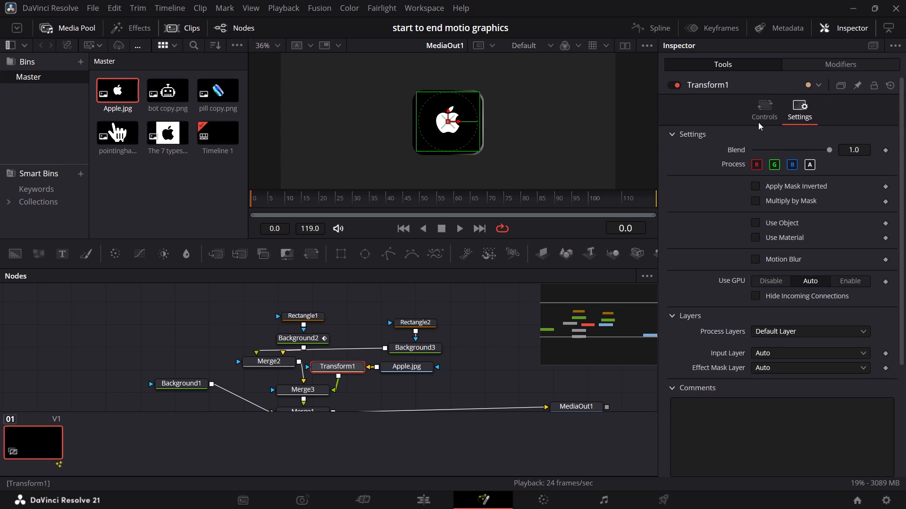
{"action": "left_click", "coordinate": [759, 120]}
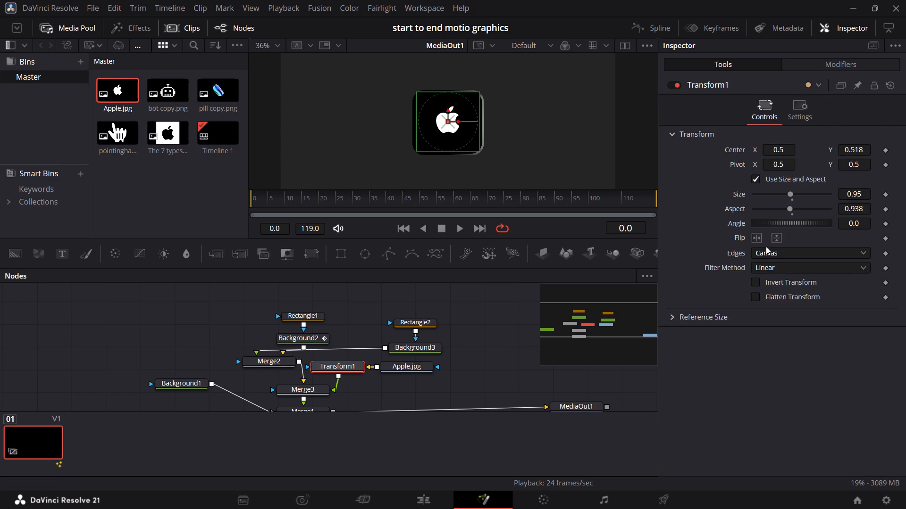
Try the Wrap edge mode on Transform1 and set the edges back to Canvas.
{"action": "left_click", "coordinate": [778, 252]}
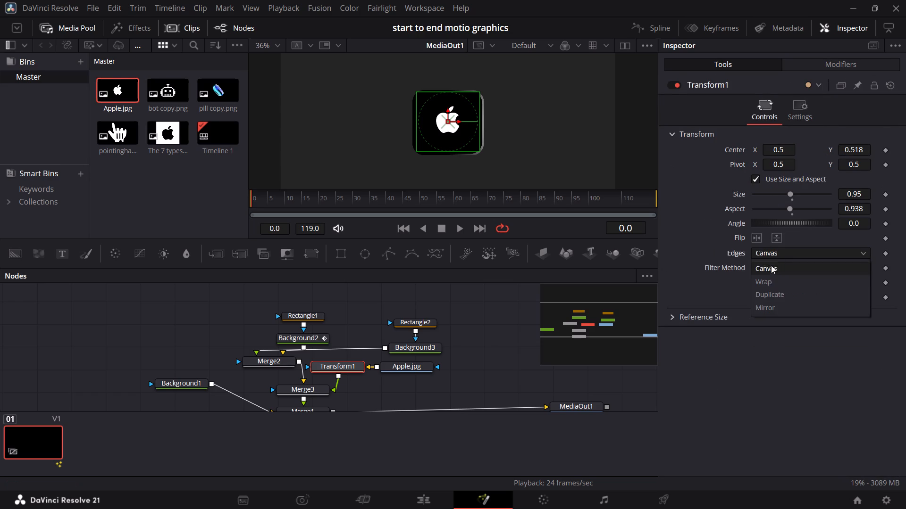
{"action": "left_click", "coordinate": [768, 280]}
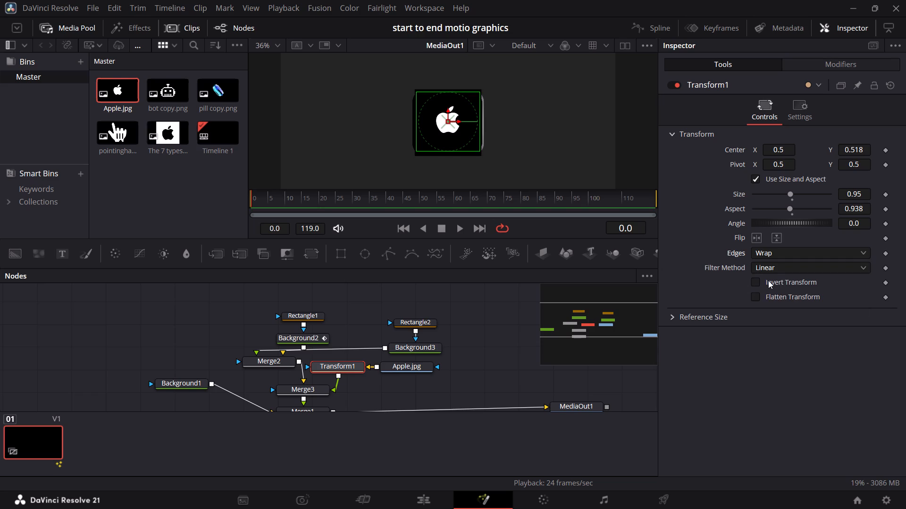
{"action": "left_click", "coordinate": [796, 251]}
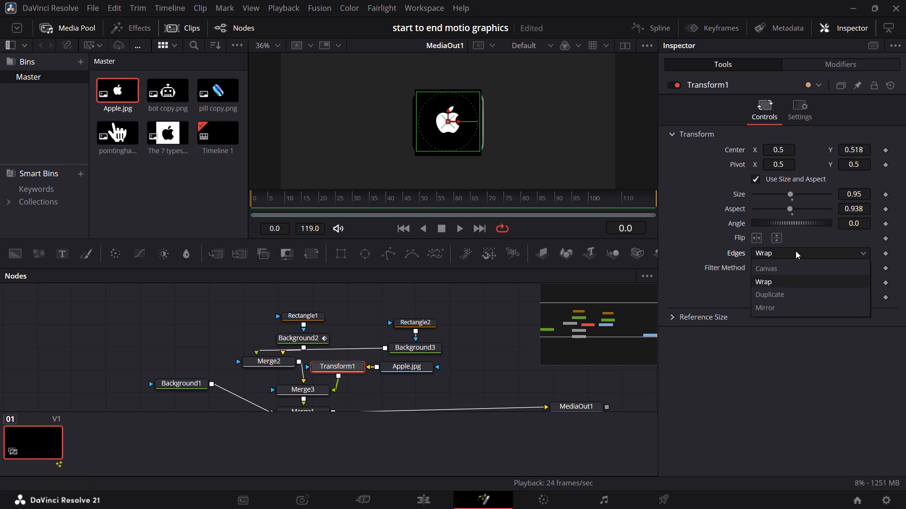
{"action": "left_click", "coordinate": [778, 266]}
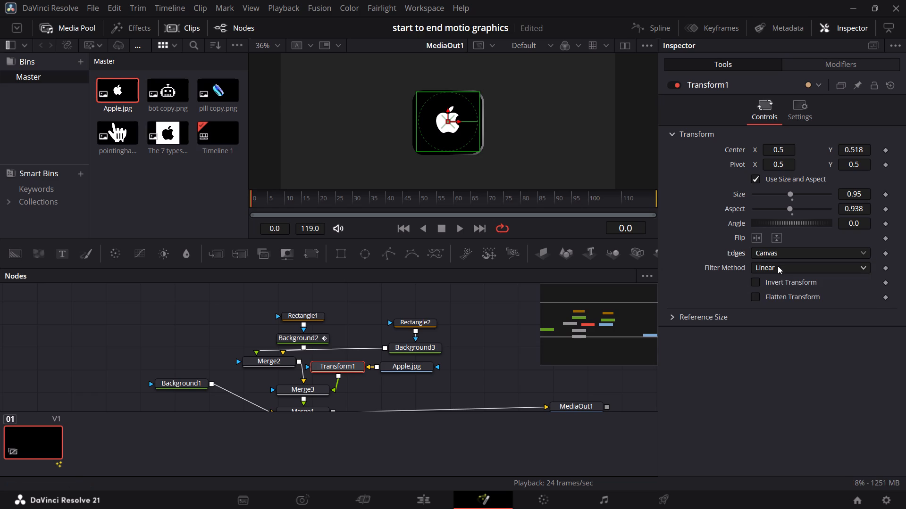
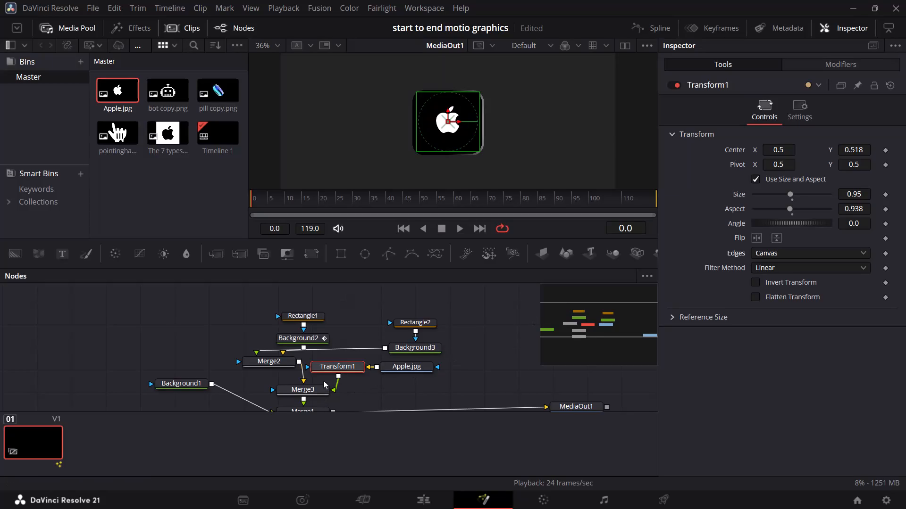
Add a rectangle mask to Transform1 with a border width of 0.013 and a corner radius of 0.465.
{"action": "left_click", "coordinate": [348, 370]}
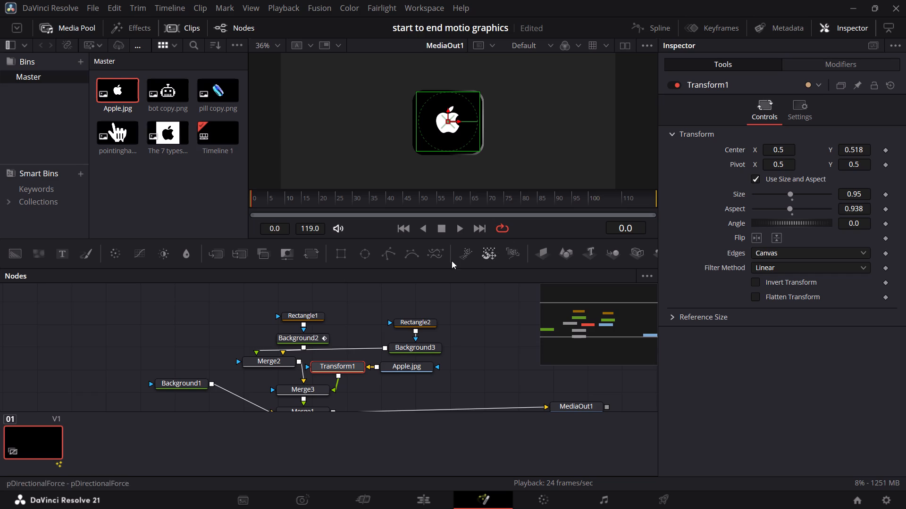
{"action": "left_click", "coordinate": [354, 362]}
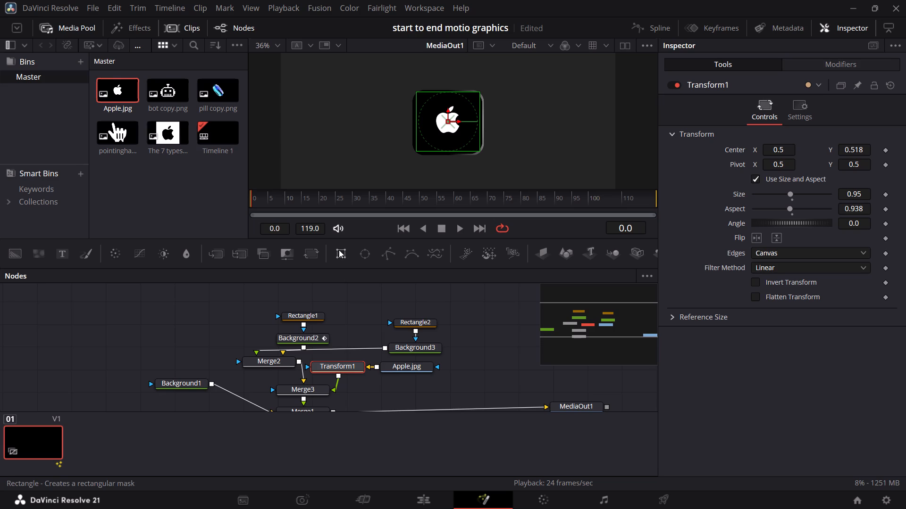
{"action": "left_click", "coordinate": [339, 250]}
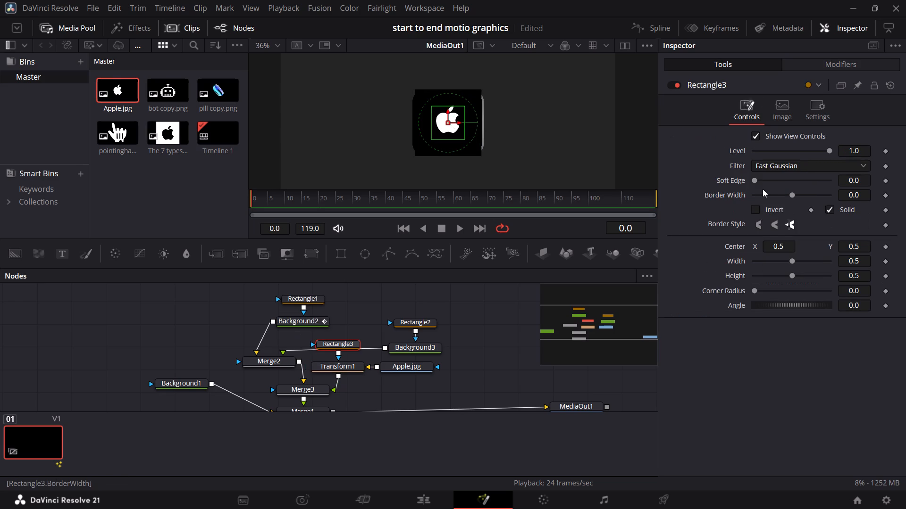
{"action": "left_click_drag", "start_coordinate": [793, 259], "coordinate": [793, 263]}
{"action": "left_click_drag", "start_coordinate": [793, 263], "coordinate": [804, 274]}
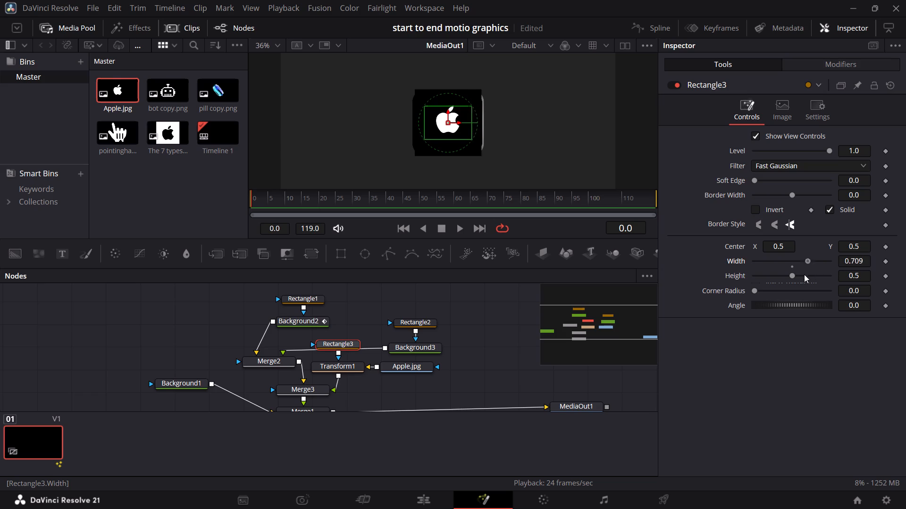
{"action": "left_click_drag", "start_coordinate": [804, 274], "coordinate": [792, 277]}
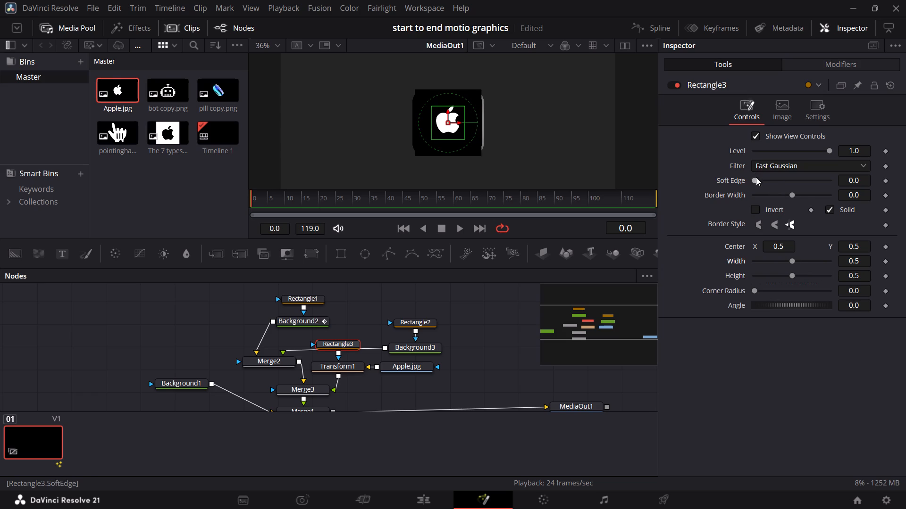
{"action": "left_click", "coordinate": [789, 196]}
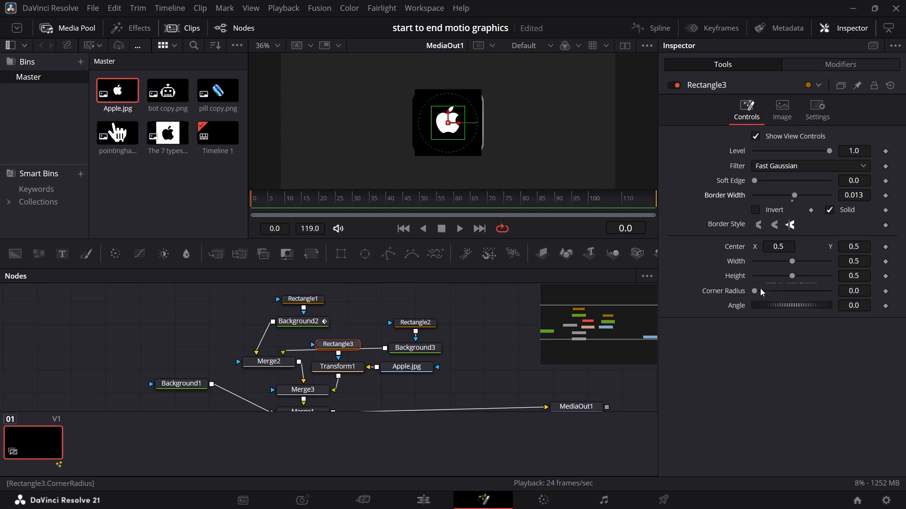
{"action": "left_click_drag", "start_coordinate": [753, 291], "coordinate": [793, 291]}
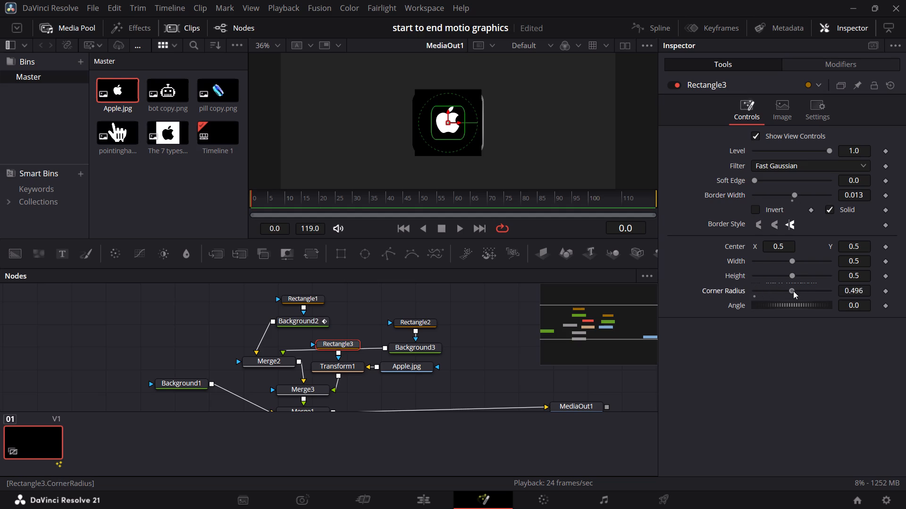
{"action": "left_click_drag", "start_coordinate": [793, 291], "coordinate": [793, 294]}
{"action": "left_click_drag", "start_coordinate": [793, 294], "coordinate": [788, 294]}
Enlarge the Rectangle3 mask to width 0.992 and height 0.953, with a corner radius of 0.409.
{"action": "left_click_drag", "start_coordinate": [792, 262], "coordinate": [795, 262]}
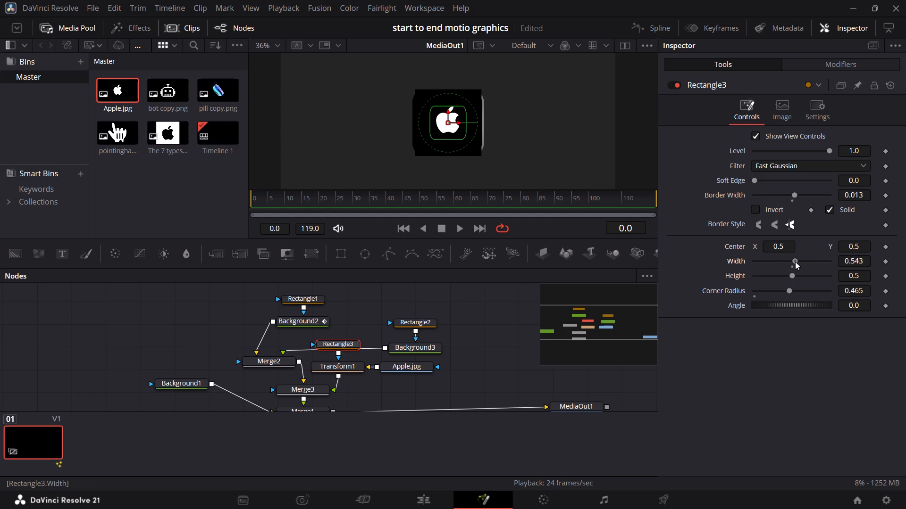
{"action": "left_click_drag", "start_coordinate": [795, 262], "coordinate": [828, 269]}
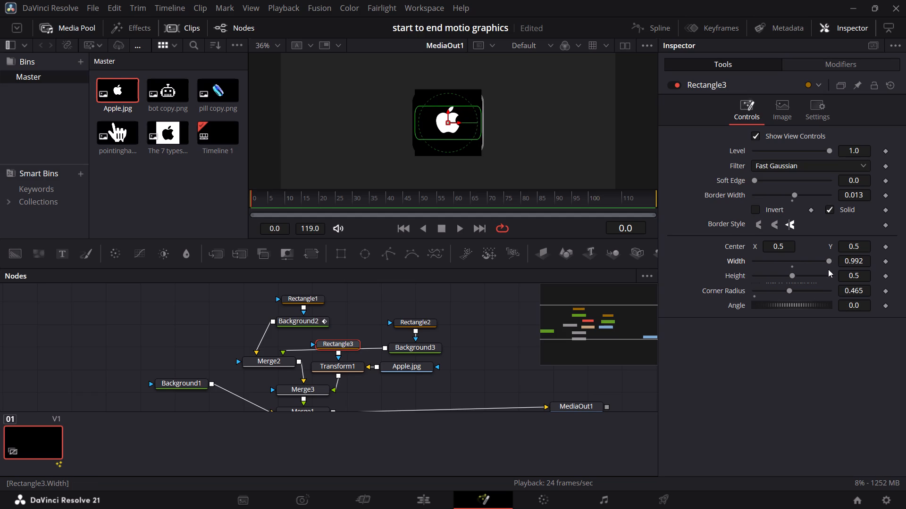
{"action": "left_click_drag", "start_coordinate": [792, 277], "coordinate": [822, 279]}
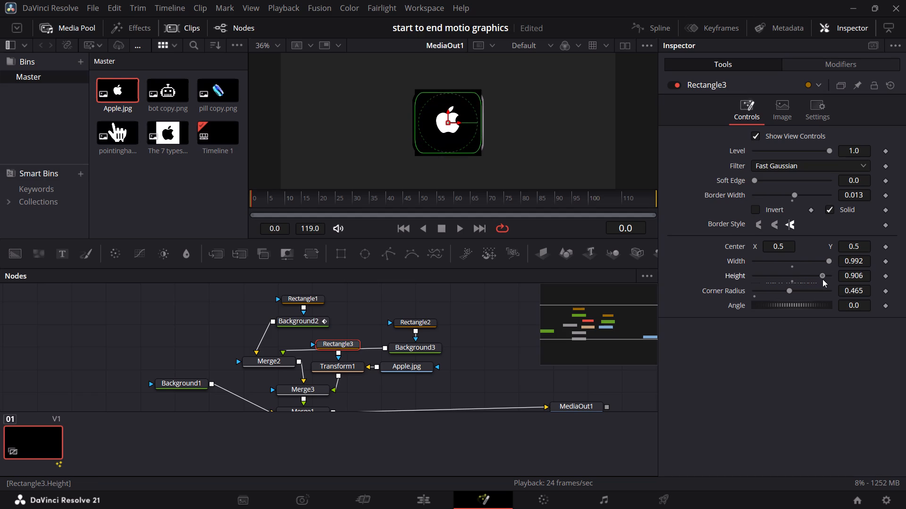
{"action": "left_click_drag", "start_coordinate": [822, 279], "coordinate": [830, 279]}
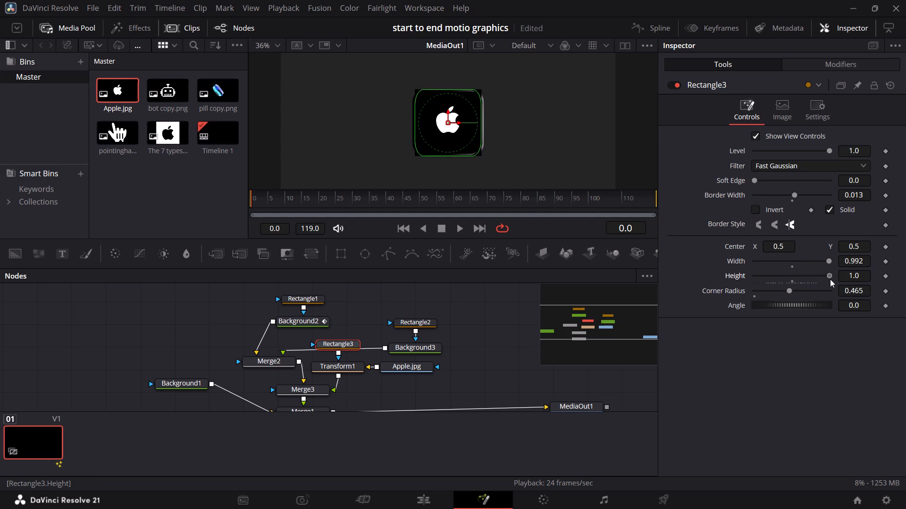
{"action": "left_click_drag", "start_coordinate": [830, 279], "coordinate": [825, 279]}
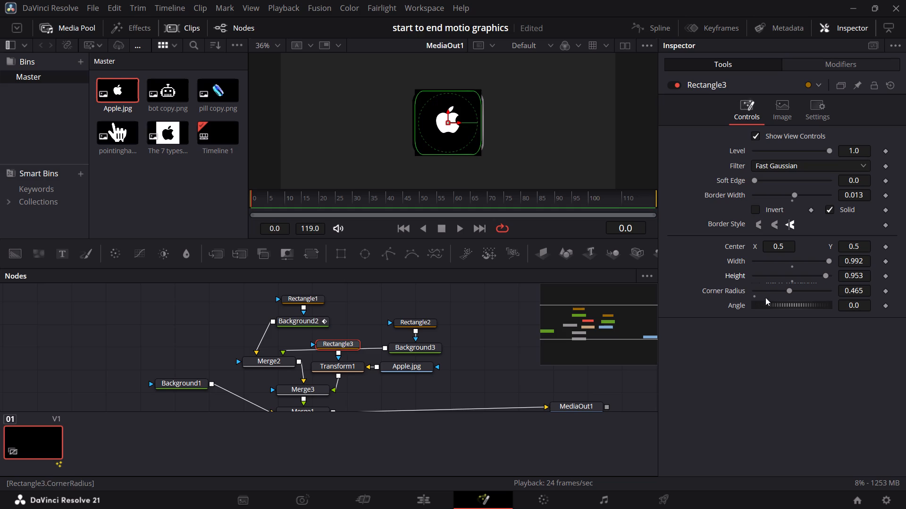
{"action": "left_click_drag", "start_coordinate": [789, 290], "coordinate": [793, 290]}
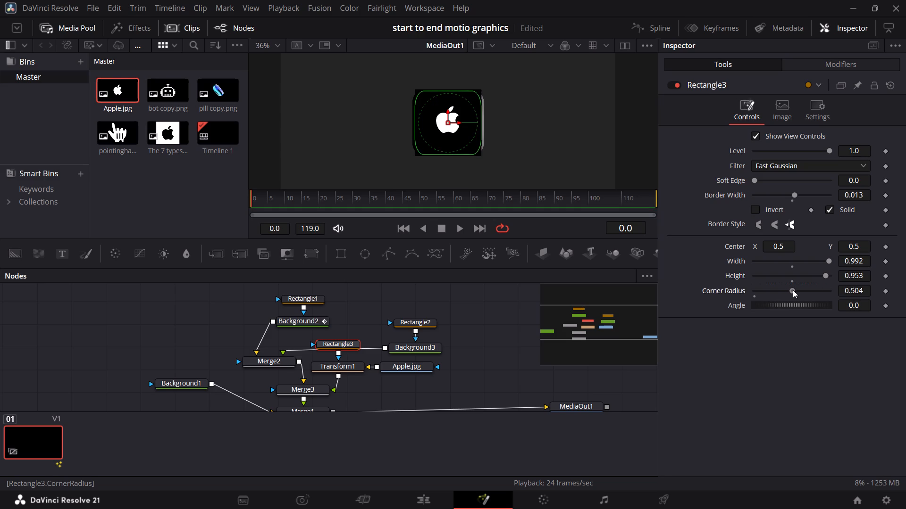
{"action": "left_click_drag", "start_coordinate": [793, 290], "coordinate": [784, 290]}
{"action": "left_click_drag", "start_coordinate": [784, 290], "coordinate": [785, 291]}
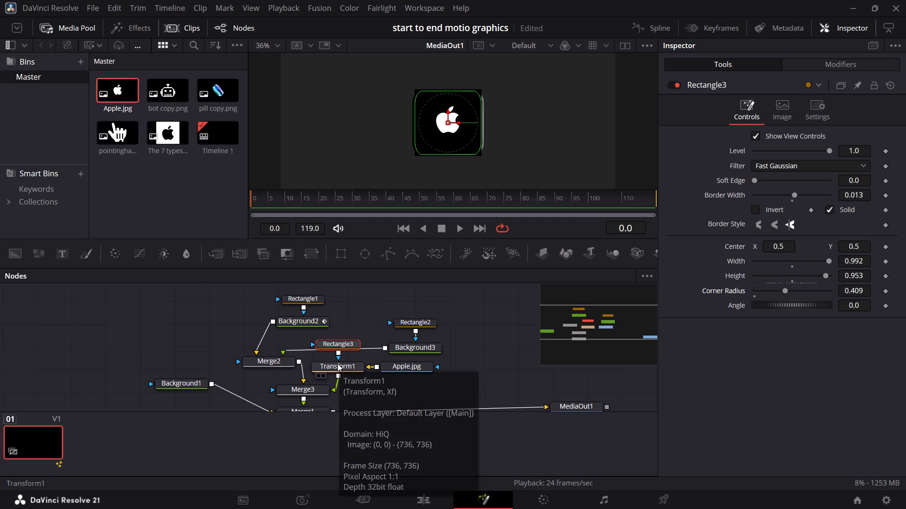
Show MediaOut1 in the viewer and play the composition to check the masked Apple logo against the icon's edges.
{"action": "left_click_drag", "start_coordinate": [343, 365], "coordinate": [345, 375]}
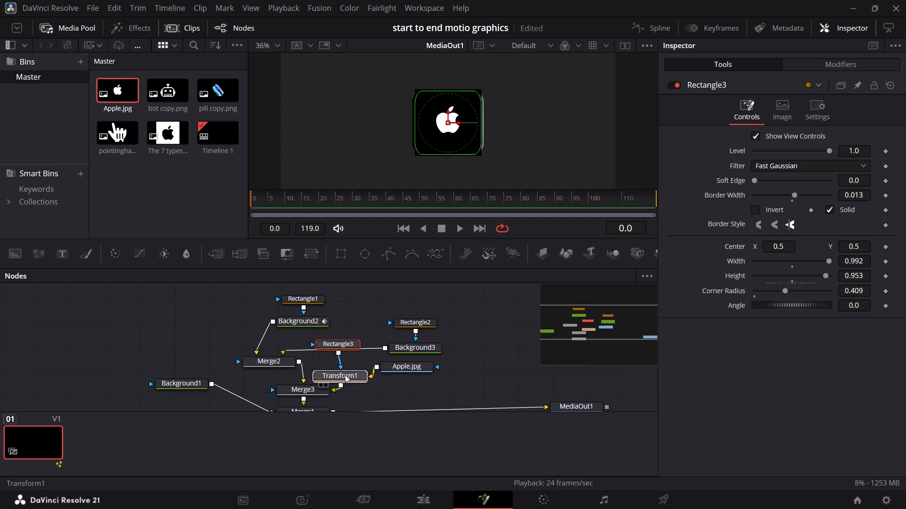
{"action": "left_click_drag", "start_coordinate": [345, 375], "coordinate": [344, 372]}
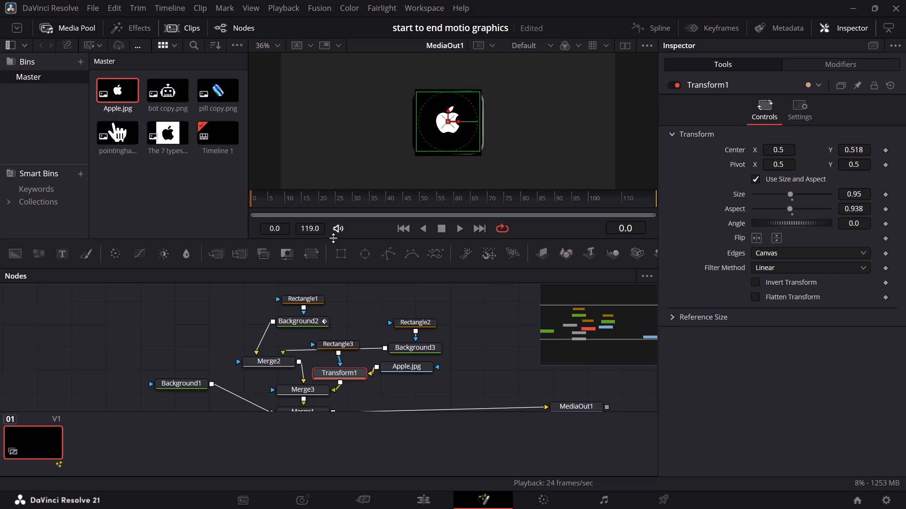
{"action": "left_click_drag", "start_coordinate": [583, 408], "coordinate": [506, 179]}
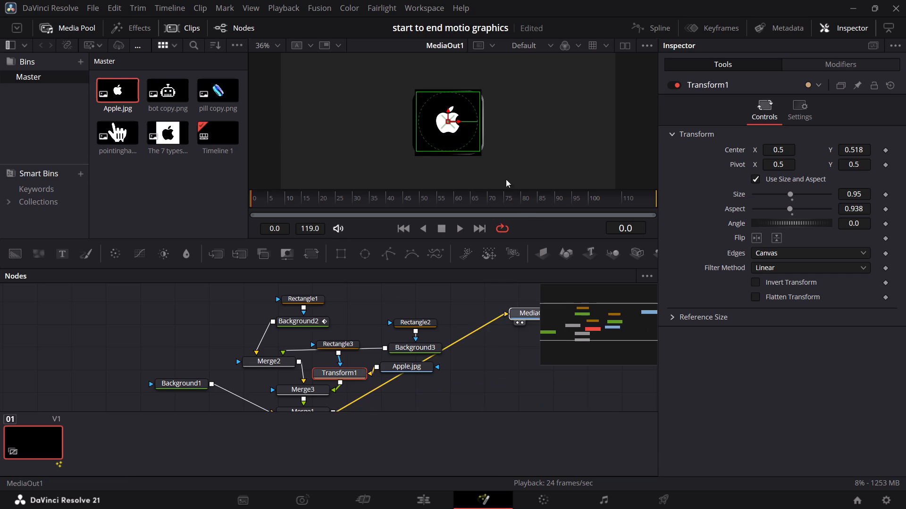
{"action": "left_click_drag", "start_coordinate": [506, 179], "coordinate": [493, 156]}
{"action": "left_click", "coordinate": [502, 336]}
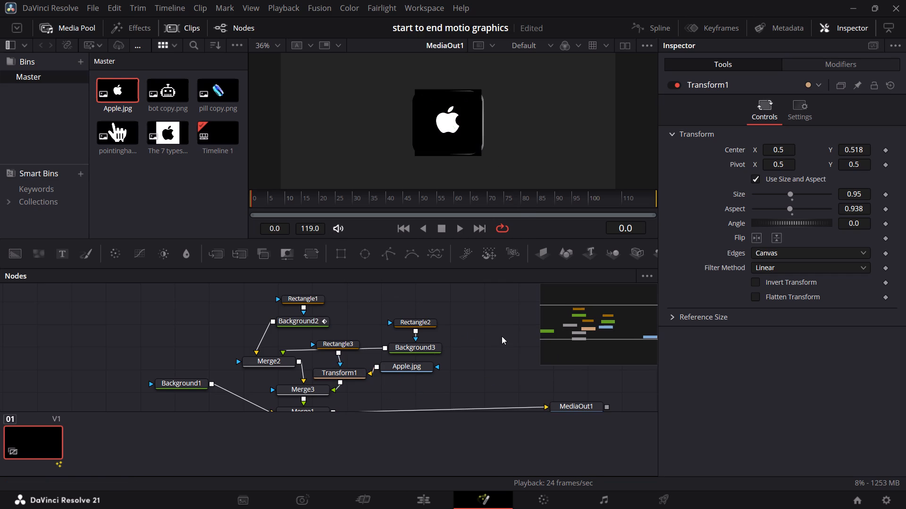
{"action": "key", "text": "space"}
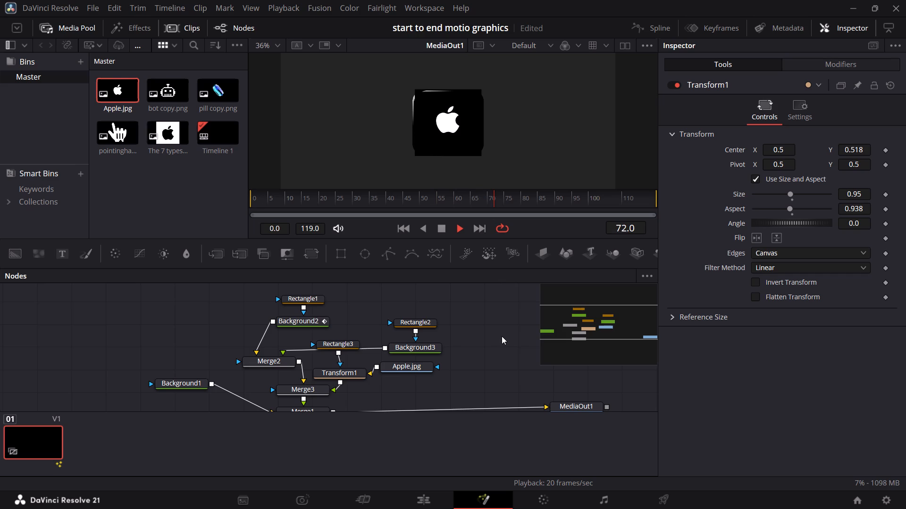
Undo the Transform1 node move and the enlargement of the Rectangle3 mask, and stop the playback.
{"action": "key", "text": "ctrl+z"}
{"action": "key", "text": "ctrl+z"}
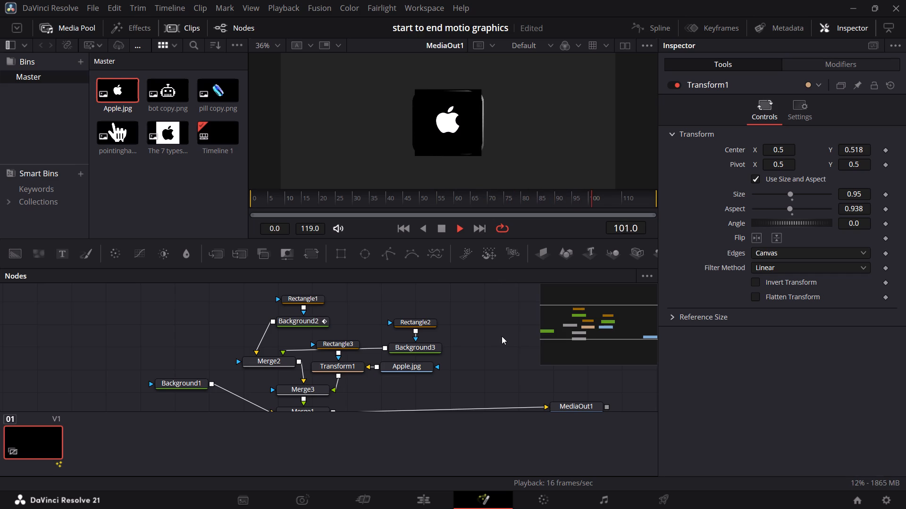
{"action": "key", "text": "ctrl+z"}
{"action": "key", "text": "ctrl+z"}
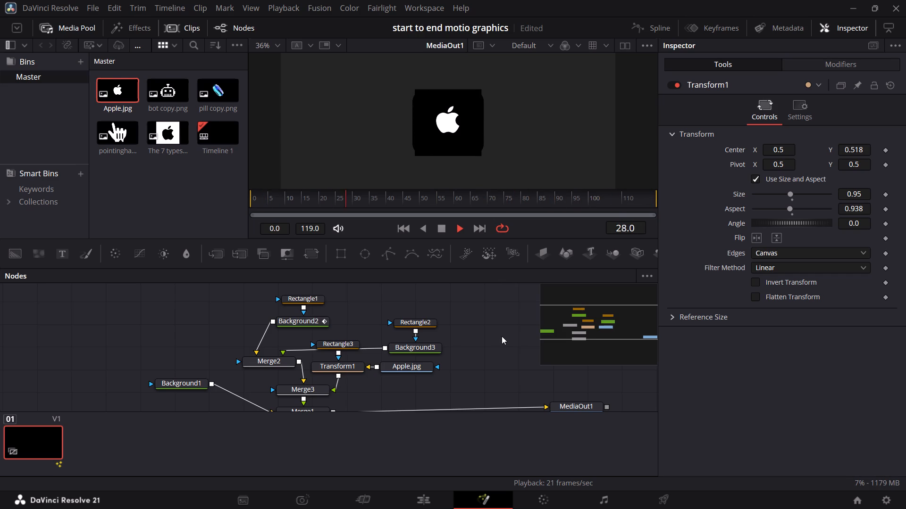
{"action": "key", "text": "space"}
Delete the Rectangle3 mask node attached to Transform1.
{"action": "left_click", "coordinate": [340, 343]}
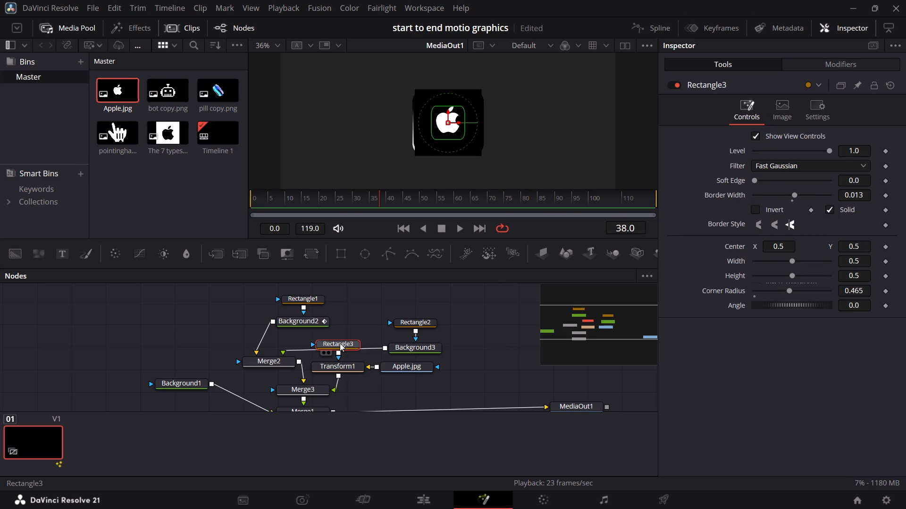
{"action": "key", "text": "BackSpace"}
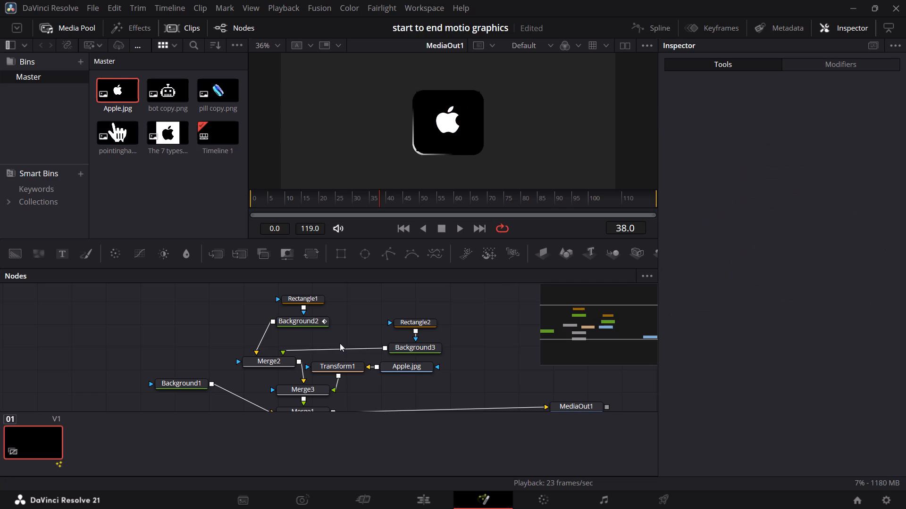
Play the composition to review the Apple logo icon and its animated edge highlight without the extra mask.
{"action": "key", "text": "space"}
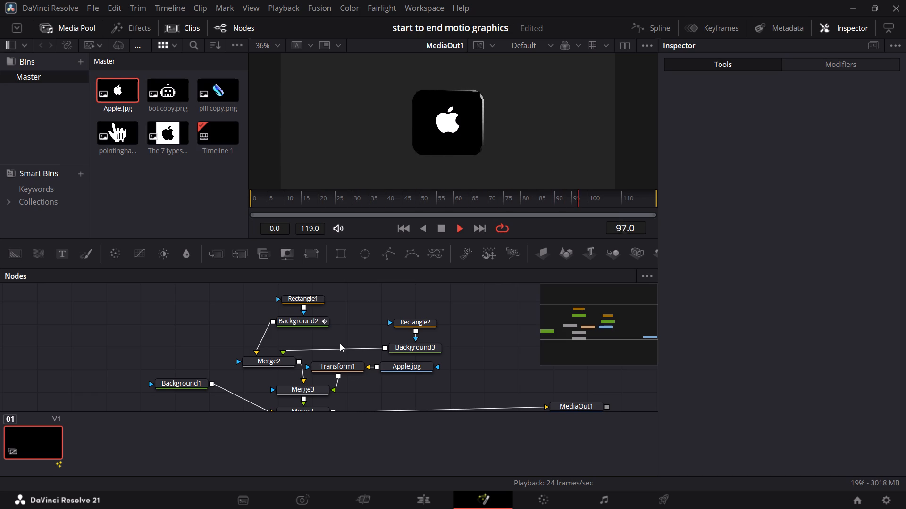
{"action": "key", "text": "space"}
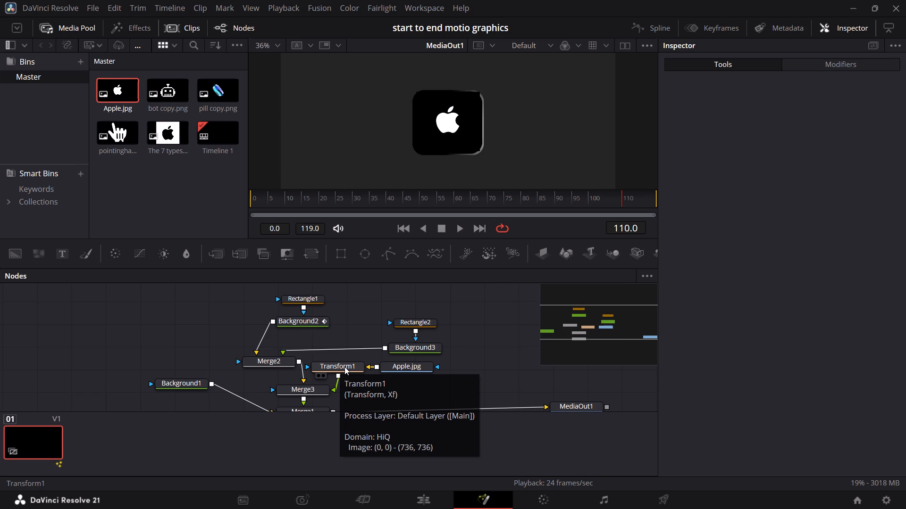
Tidy the node graph: Merge2 beneath Background2, Rectangle2, Background3 and Apple.jpg spaced farther out, and Transform1 level beside Merge3.
{"action": "left_click_drag", "start_coordinate": [278, 356], "coordinate": [325, 341]}
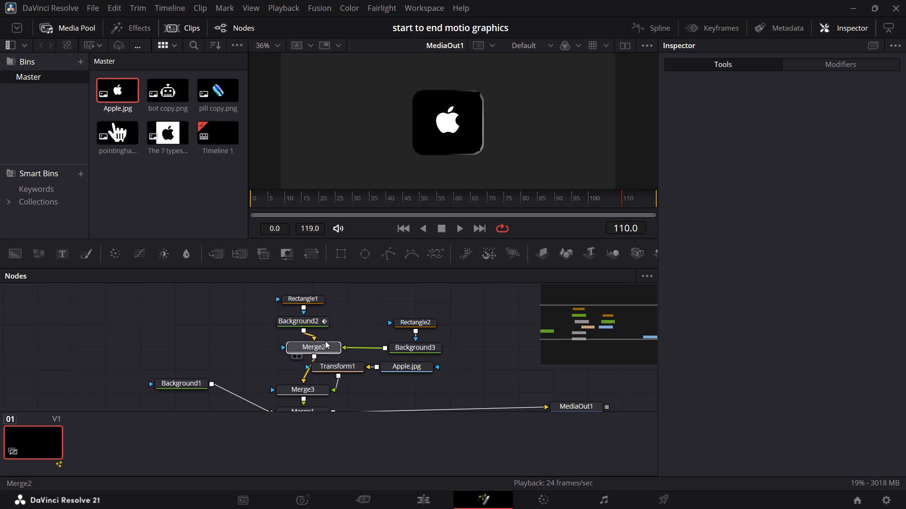
{"action": "left_click_drag", "start_coordinate": [325, 341], "coordinate": [310, 347]}
{"action": "left_click_drag", "start_coordinate": [414, 364], "coordinate": [434, 365]}
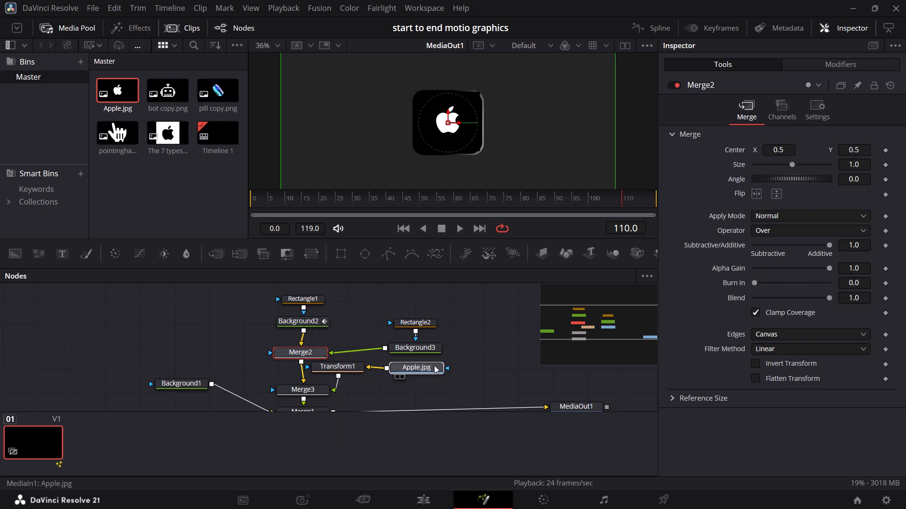
{"action": "left_click_drag", "start_coordinate": [434, 365], "coordinate": [438, 365]}
{"action": "left_click_drag", "start_coordinate": [425, 344], "coordinate": [457, 339]}
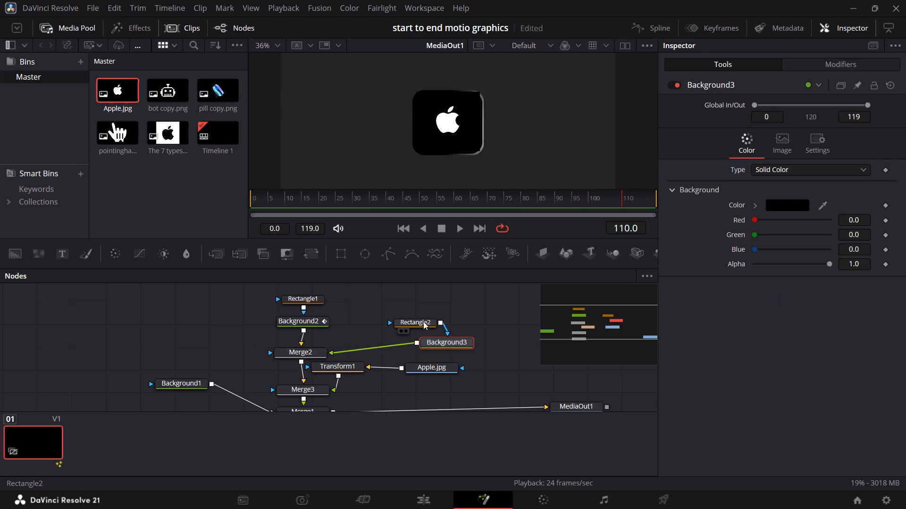
{"action": "left_click_drag", "start_coordinate": [423, 321], "coordinate": [451, 317]}
{"action": "left_click_drag", "start_coordinate": [345, 366], "coordinate": [372, 385]}
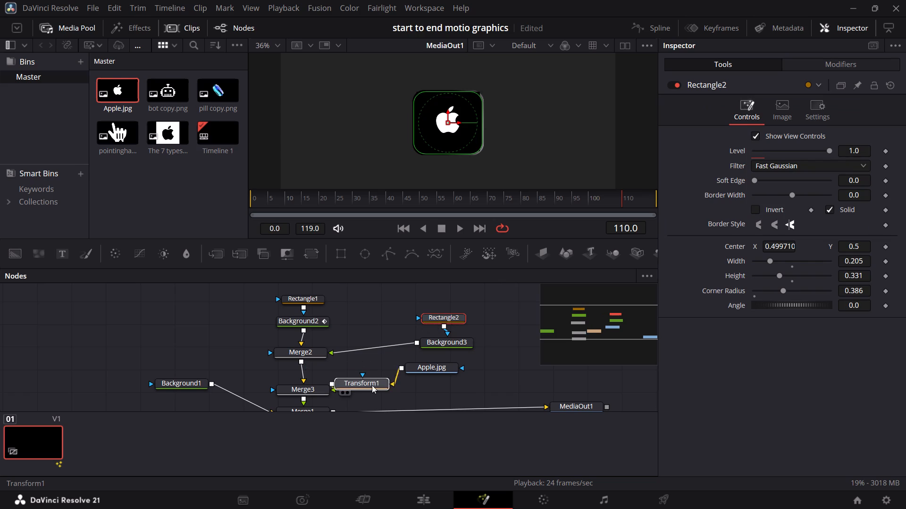
{"action": "left_click_drag", "start_coordinate": [372, 385], "coordinate": [390, 389]}
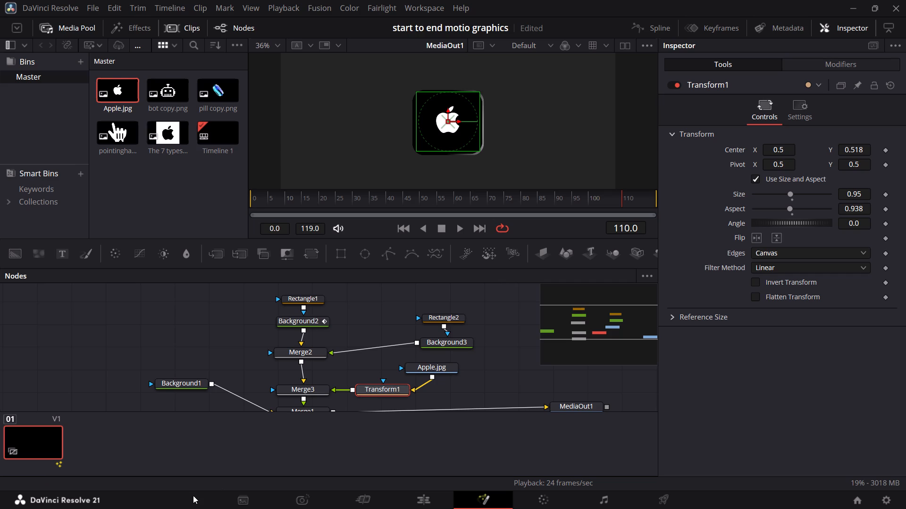
Merge a new Background node over Background1, placing it above its merge node and Background1 farther out, level with that merge.
{"action": "left_click_drag", "start_coordinate": [181, 380], "coordinate": [122, 407]}
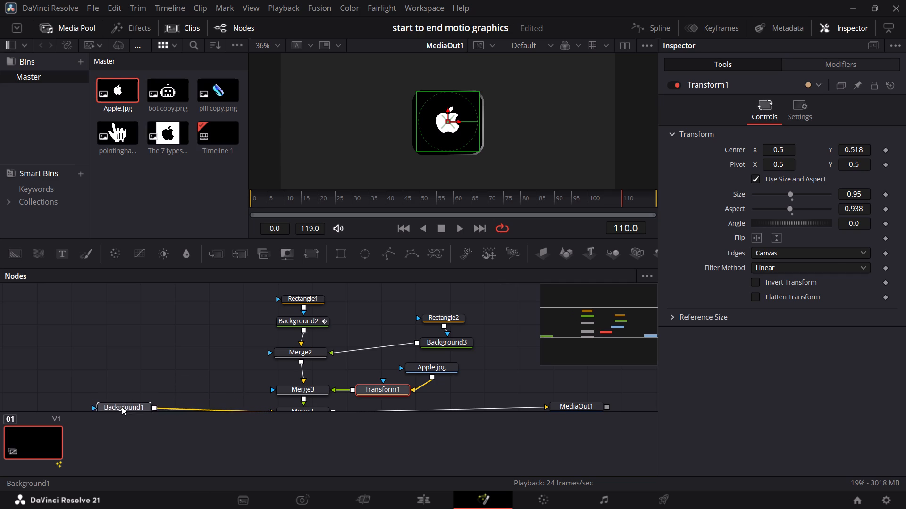
{"action": "left_click_drag", "start_coordinate": [122, 407], "coordinate": [122, 407]}
{"action": "left_click", "coordinate": [18, 255]}
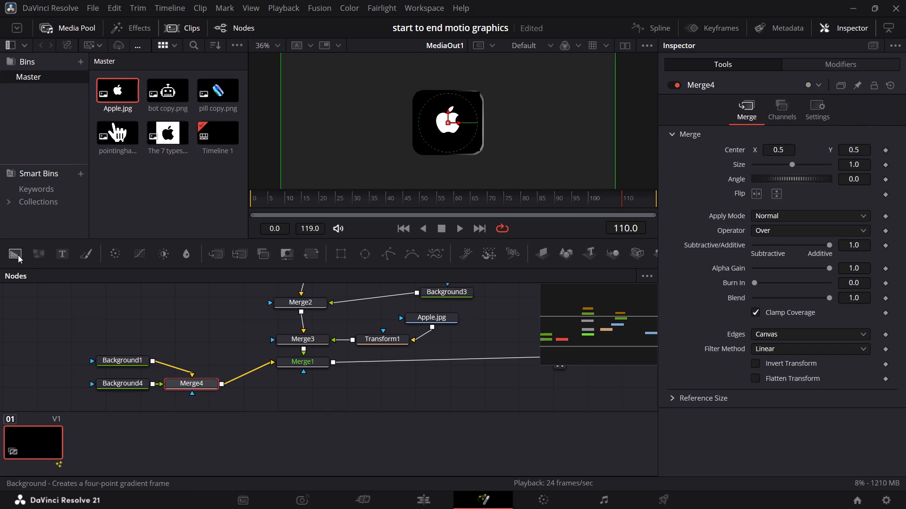
{"action": "left_click_drag", "start_coordinate": [136, 382], "coordinate": [206, 331]}
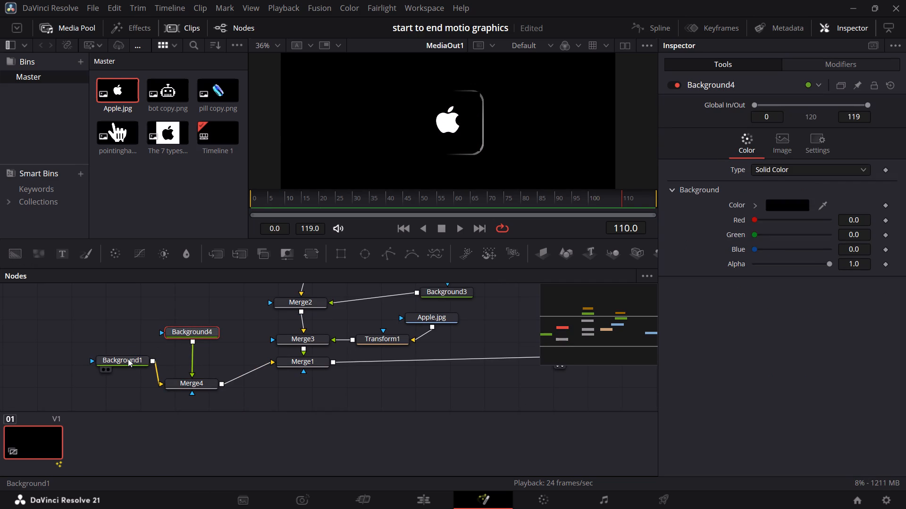
{"action": "left_click_drag", "start_coordinate": [128, 359], "coordinate": [115, 380]}
Line up the Merge1 and MediaOut1 nodes in one row with Background1 and Merge4 in the node graph.
{"action": "left_click_drag", "start_coordinate": [308, 365], "coordinate": [313, 392]}
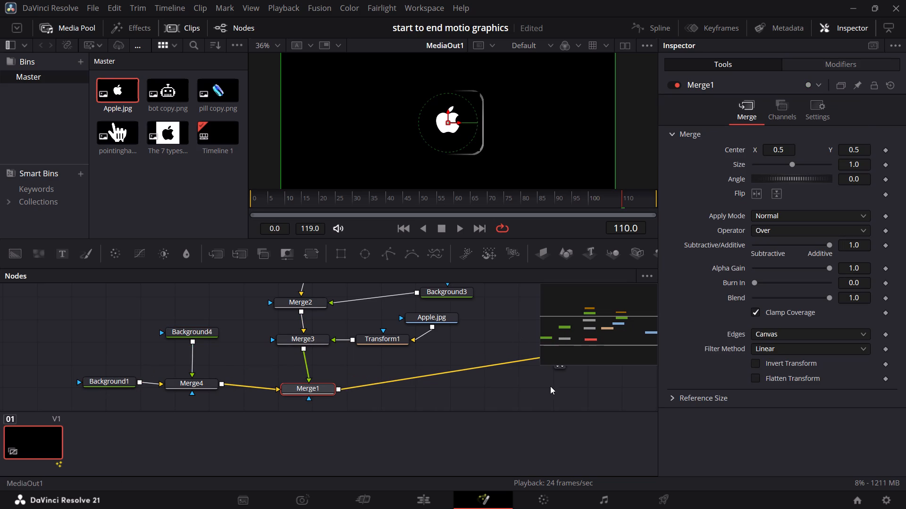
{"action": "left_click_drag", "start_coordinate": [559, 390], "coordinate": [562, 409]}
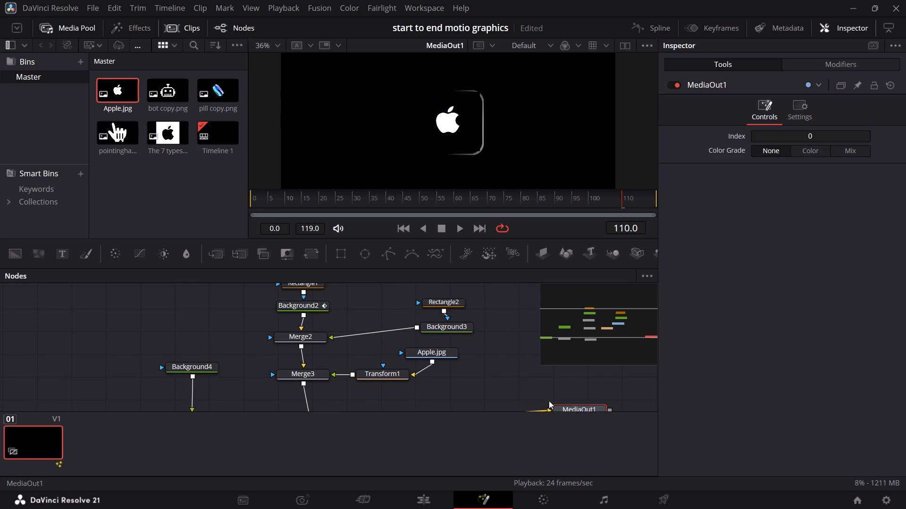
{"action": "scroll", "coordinate": [513, 356], "scroll_direction": "down", "scroll_amount": 1}
{"action": "scroll", "coordinate": [513, 356], "scroll_direction": "down", "scroll_amount": 1, "text": "ctrl"}
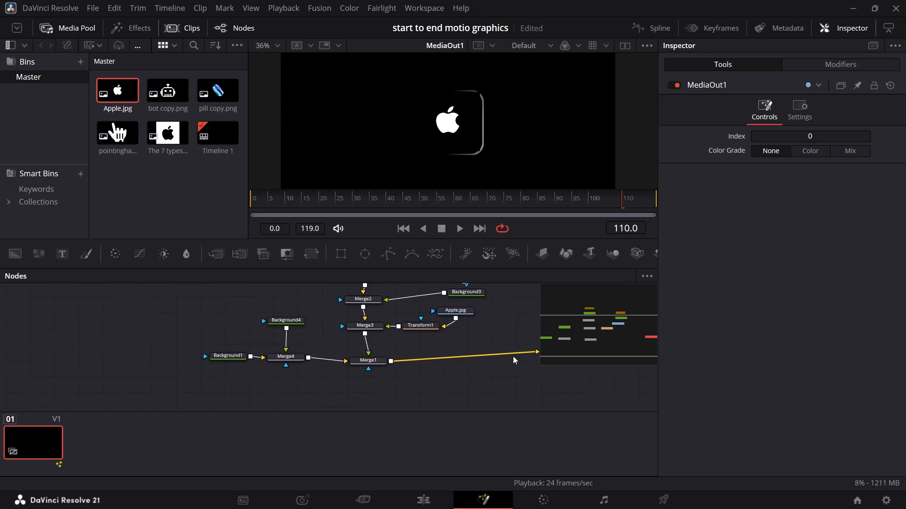
{"action": "scroll", "coordinate": [513, 356], "scroll_direction": "down", "scroll_amount": 1, "text": "ctrl"}
{"action": "scroll", "coordinate": [513, 356], "scroll_direction": "up", "scroll_amount": 1, "text": "ctrl"}
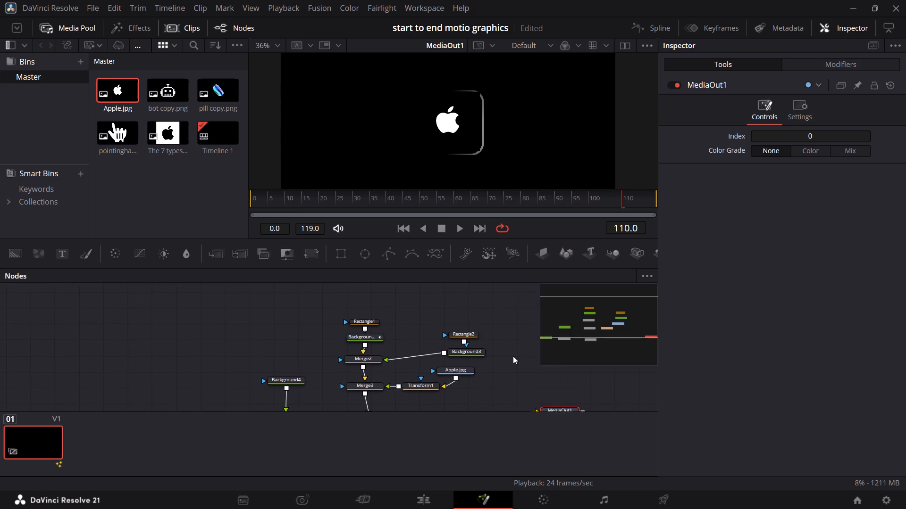
{"action": "left_click_drag", "start_coordinate": [379, 395], "coordinate": [376, 386]}
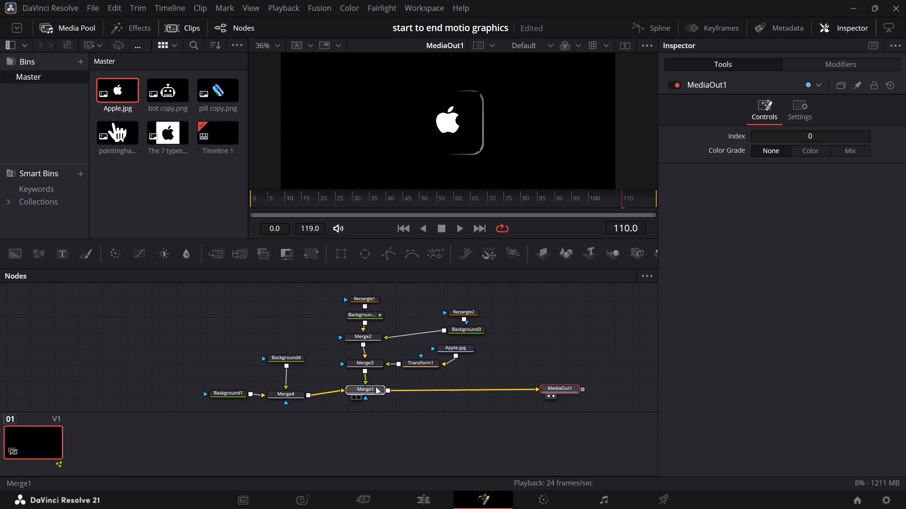
{"action": "left_click_drag", "start_coordinate": [376, 386], "coordinate": [377, 390]}
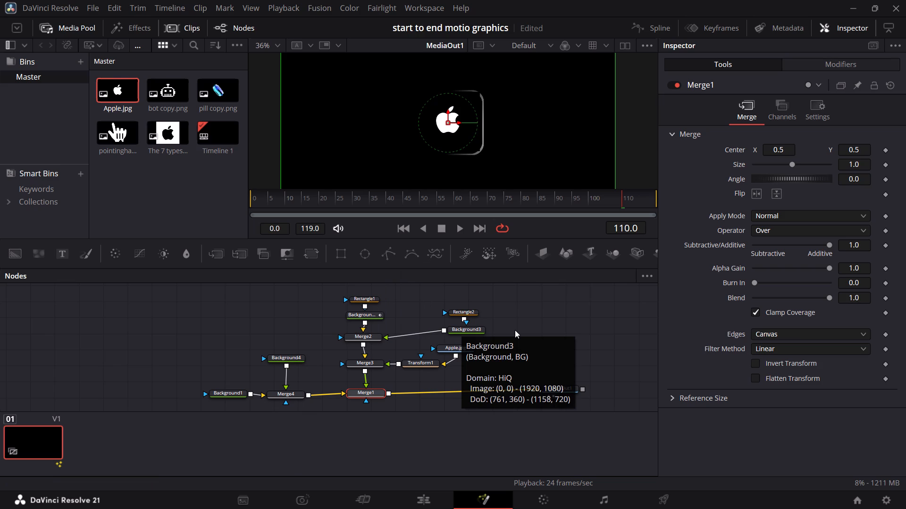
Change the Background4 node's colour type to Four Corner.
{"action": "left_click", "coordinate": [282, 356]}
{"action": "left_click", "coordinate": [825, 169]}
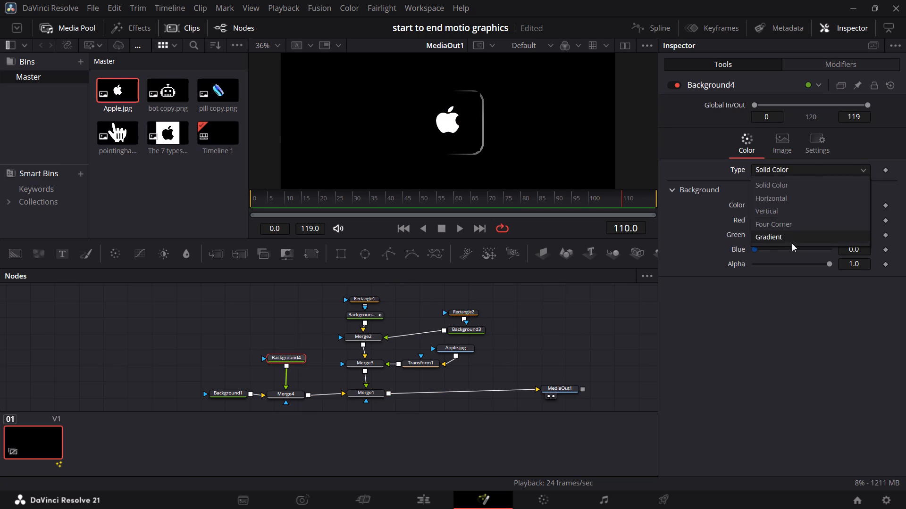
{"action": "left_click", "coordinate": [794, 228]}
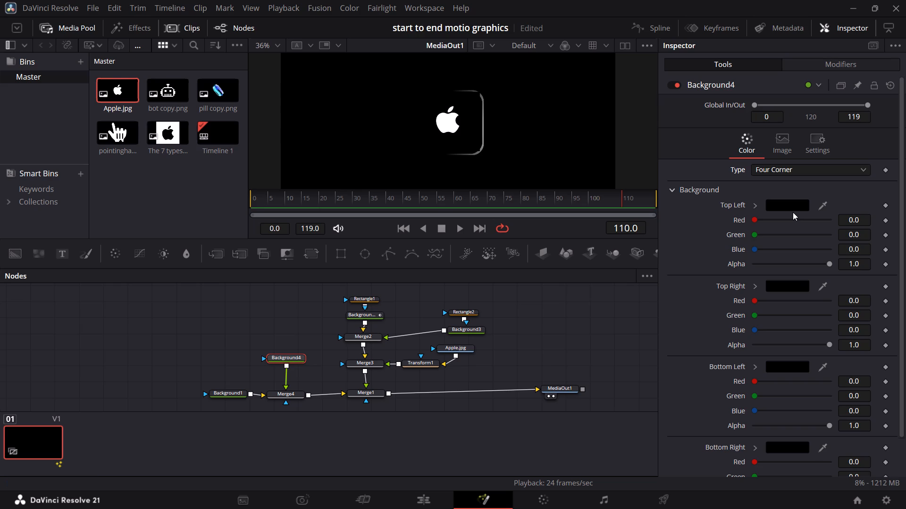
Set Background4's top-left corner colour to a light grey with red, green and blue at about 0.796.
{"action": "left_click", "coordinate": [783, 202]}
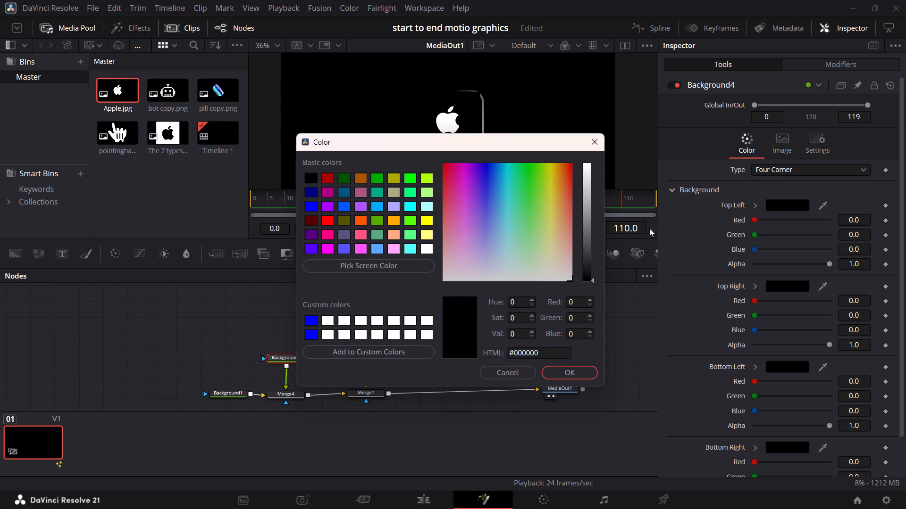
{"action": "left_click", "coordinate": [584, 182]}
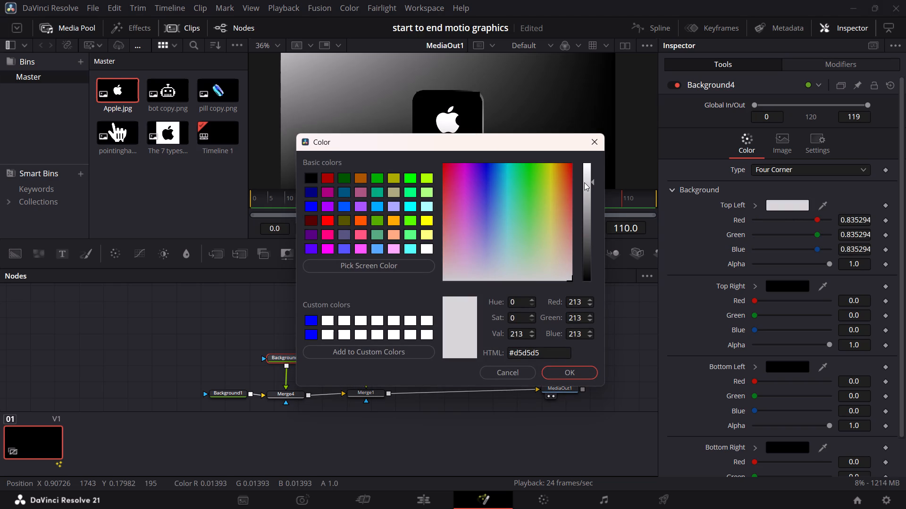
{"action": "left_click", "coordinate": [587, 197]}
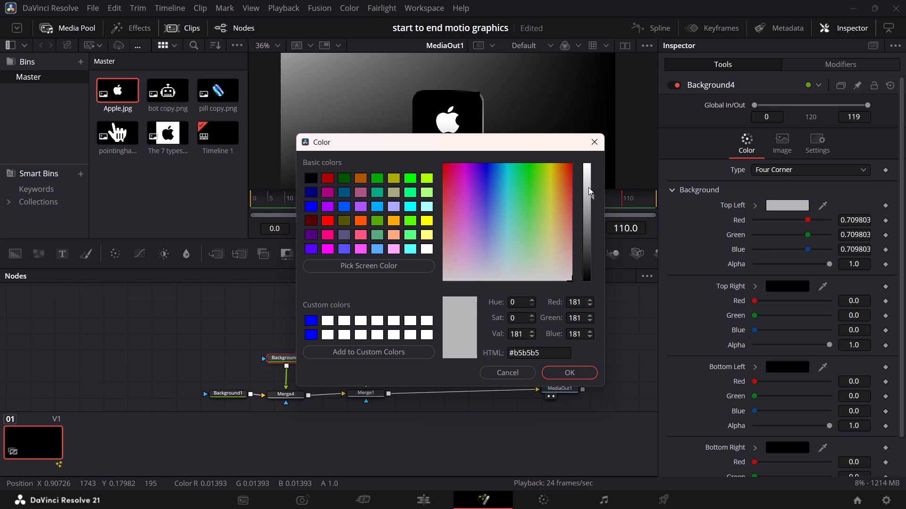
{"action": "left_click", "coordinate": [588, 187]}
{"action": "left_click", "coordinate": [579, 367]}
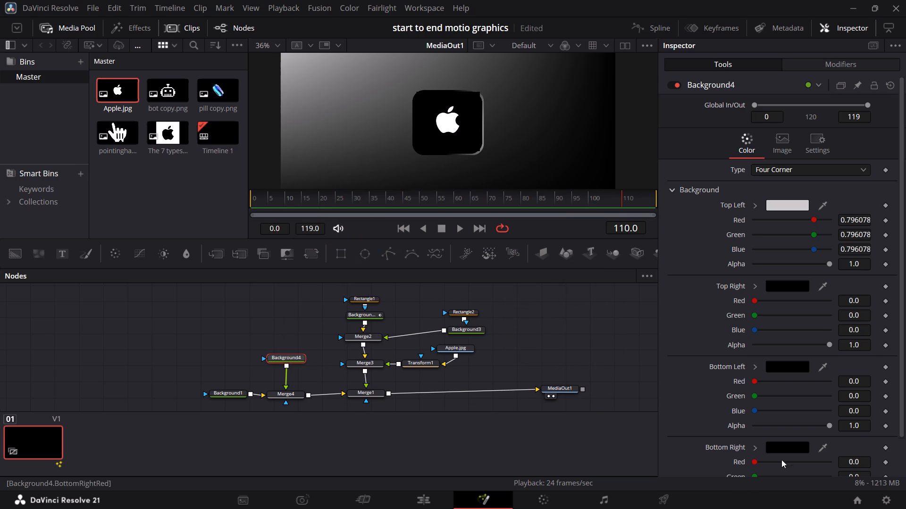
Set Background4's bottom-right corner colour to the darker grey #666666.
{"action": "left_click", "coordinate": [779, 446]}
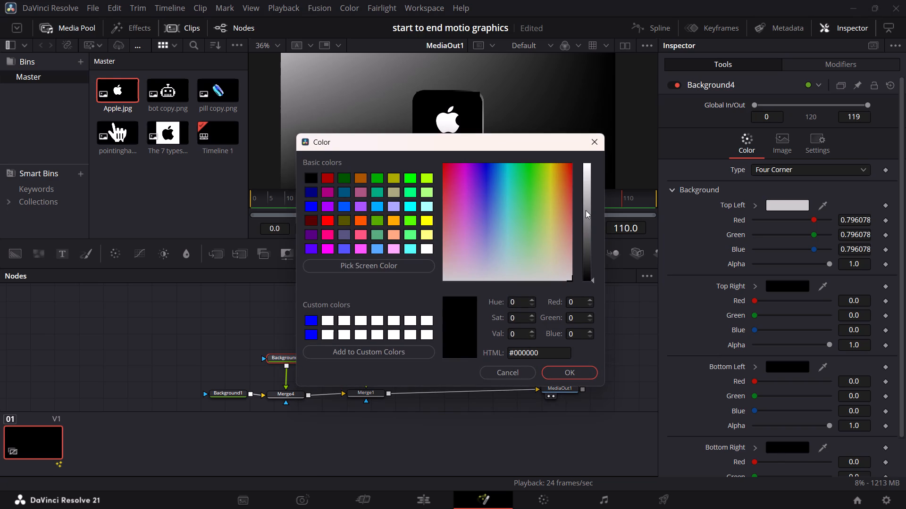
{"action": "left_click", "coordinate": [586, 210]}
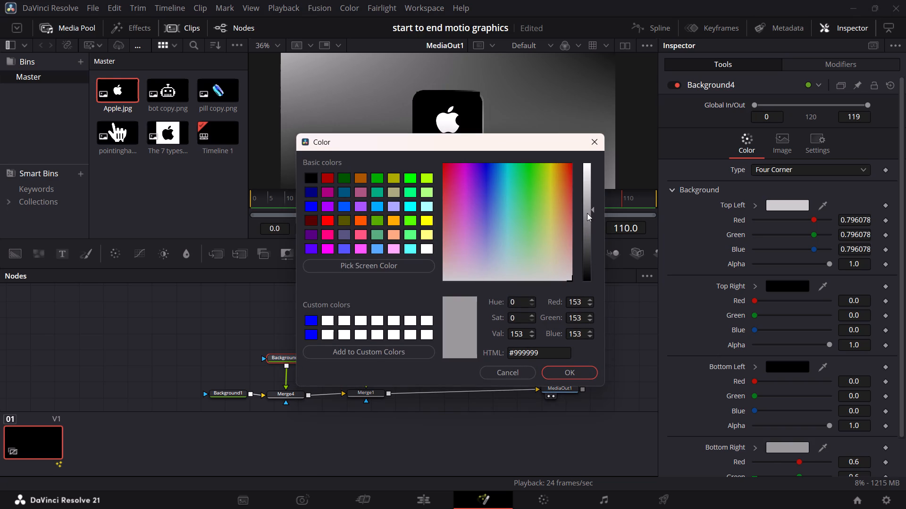
{"action": "left_click", "coordinate": [586, 225]}
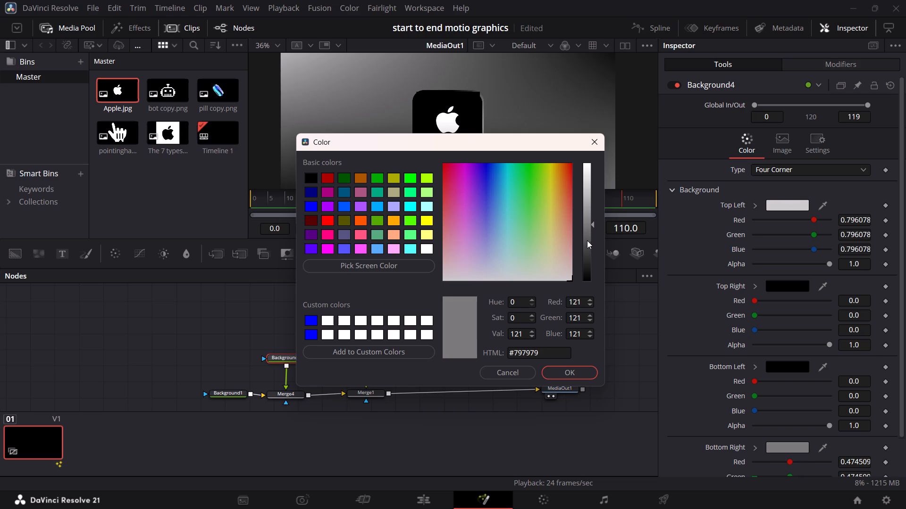
{"action": "left_click", "coordinate": [586, 234]}
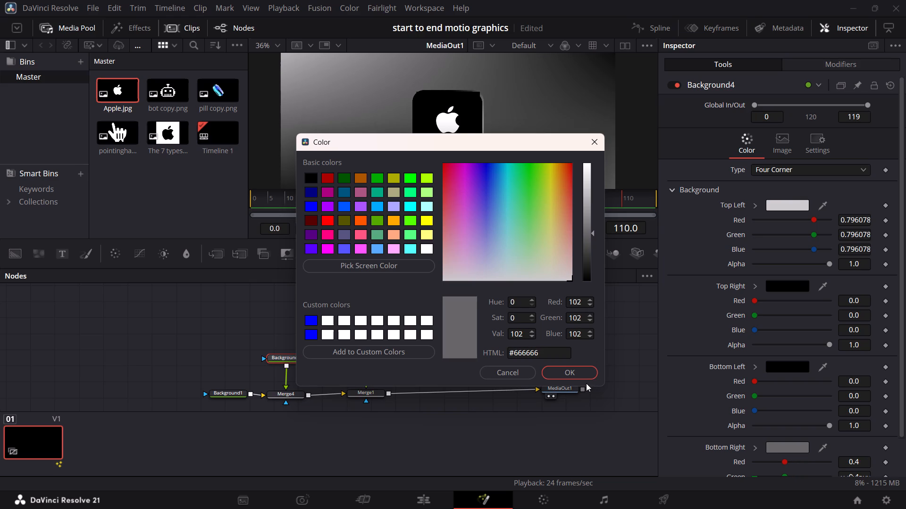
{"action": "left_click", "coordinate": [576, 370]}
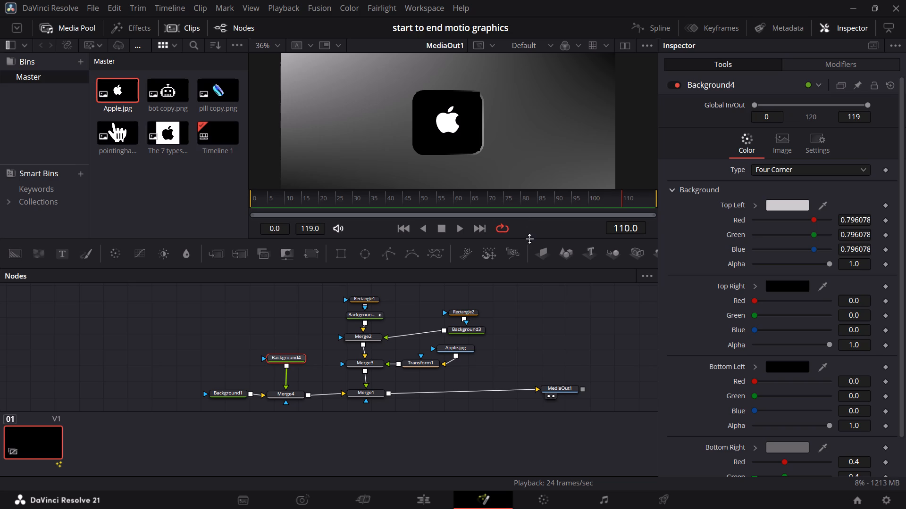
Hide the Clips strip and resize the viewer so the whole frame and most of the node graph fit.
{"action": "left_click_drag", "start_coordinate": [530, 237], "coordinate": [529, 300]}
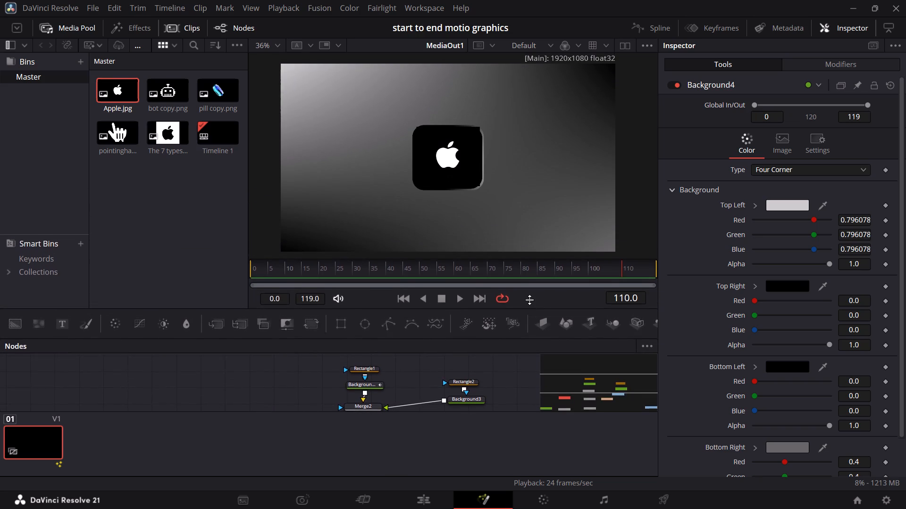
{"action": "left_click_drag", "start_coordinate": [529, 300], "coordinate": [529, 298]}
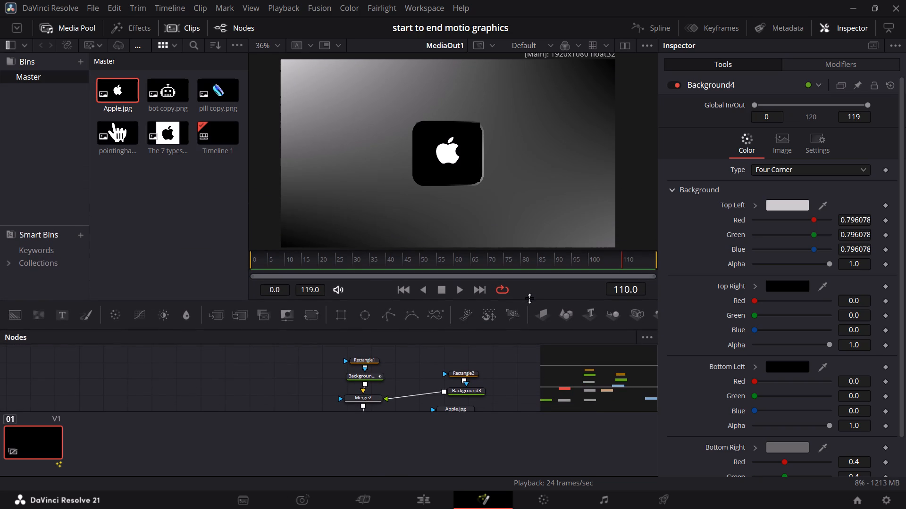
{"action": "scroll", "coordinate": [499, 387], "scroll_direction": "down", "scroll_amount": 1}
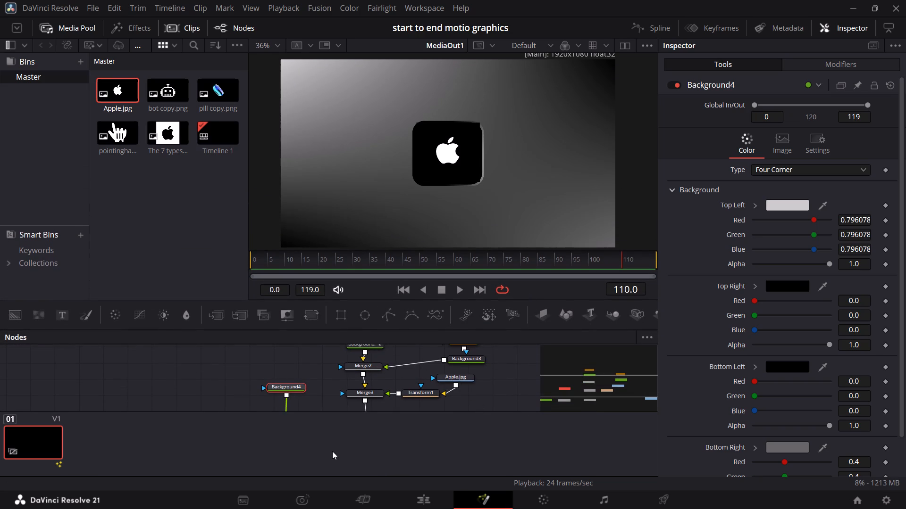
{"action": "left_click", "coordinate": [330, 451]}
{"action": "left_click", "coordinate": [55, 445]}
{"action": "double_click", "coordinate": [55, 445]}
{"action": "left_click", "coordinate": [42, 448]}
{"action": "key", "text": "BackSpace"}
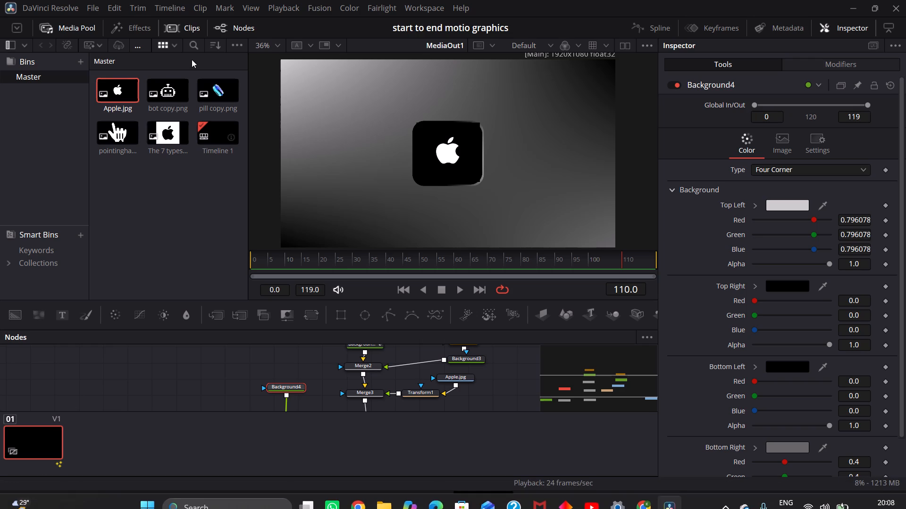
{"action": "left_click", "coordinate": [167, 22]}
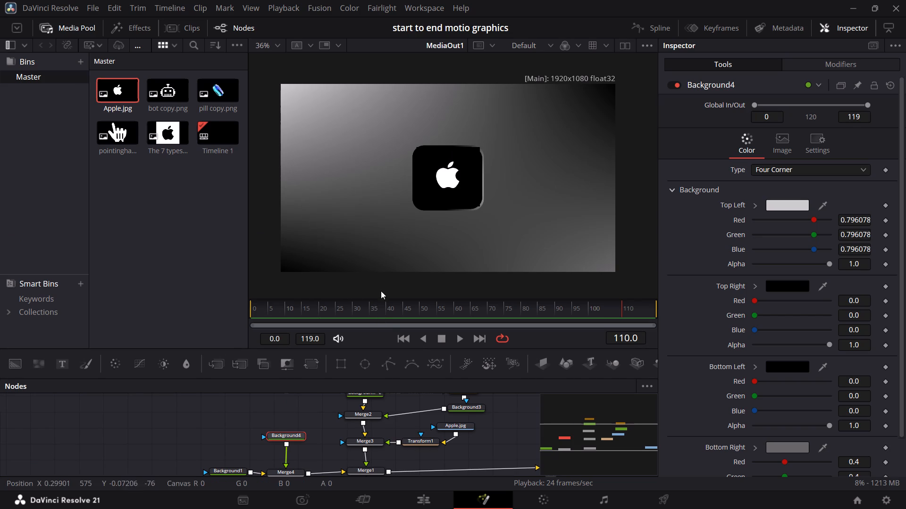
{"action": "left_click_drag", "start_coordinate": [389, 347], "coordinate": [399, 320]}
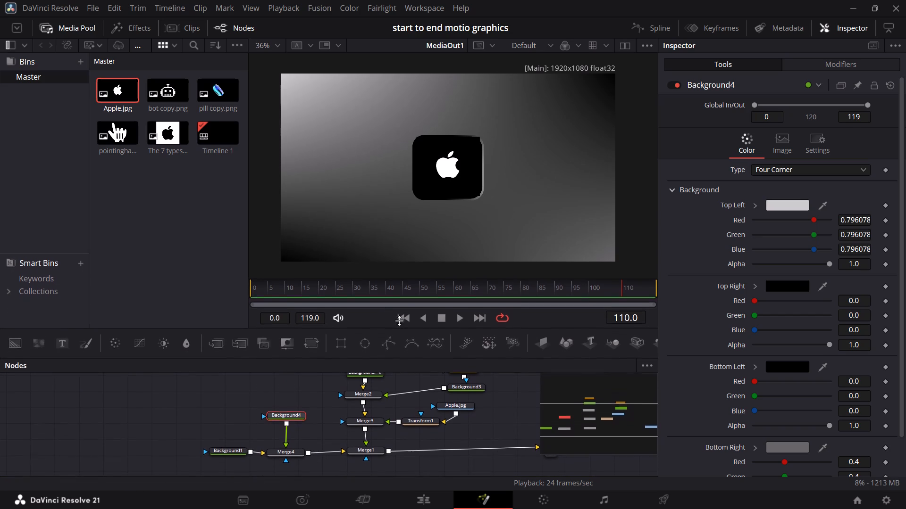
{"action": "left_click_drag", "start_coordinate": [399, 320], "coordinate": [395, 312]}
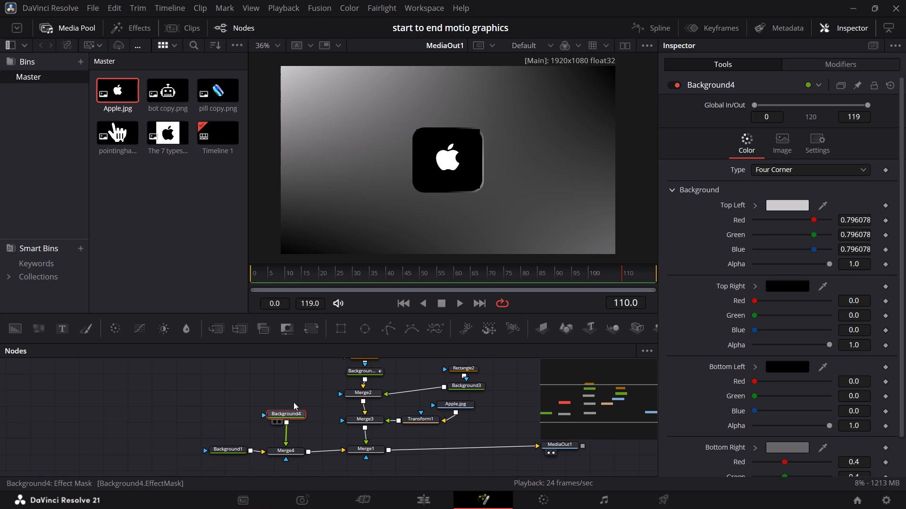
Add a Polygon mask to Background4 and remove its automatic polyline shape animation.
{"action": "left_click", "coordinate": [290, 414]}
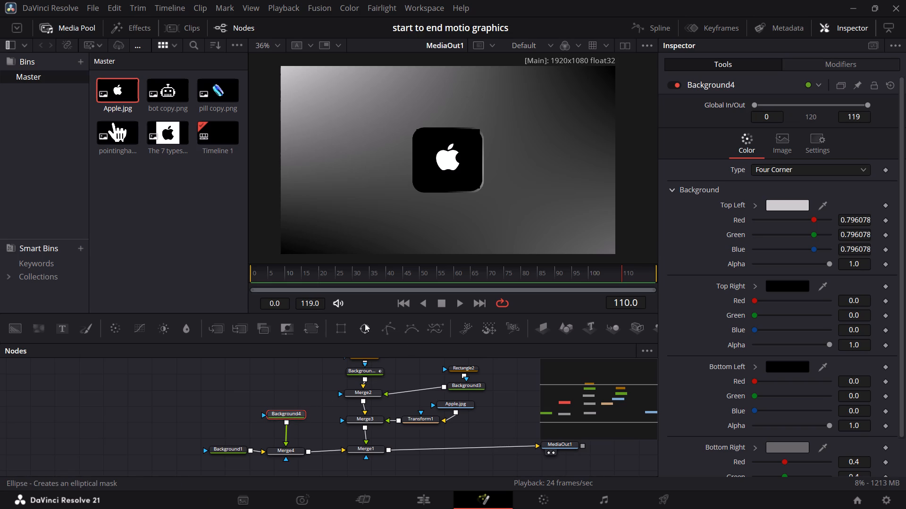
{"action": "left_click", "coordinate": [391, 329]}
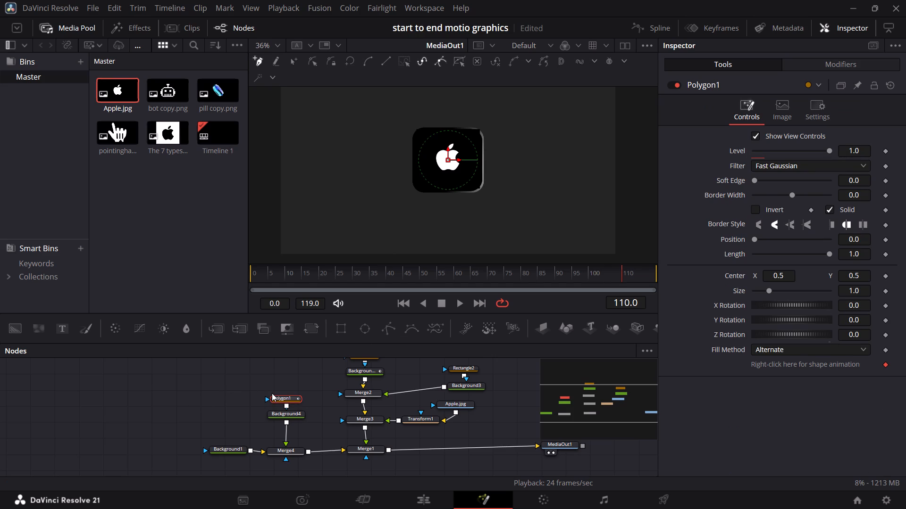
{"action": "right_click", "coordinate": [769, 363]}
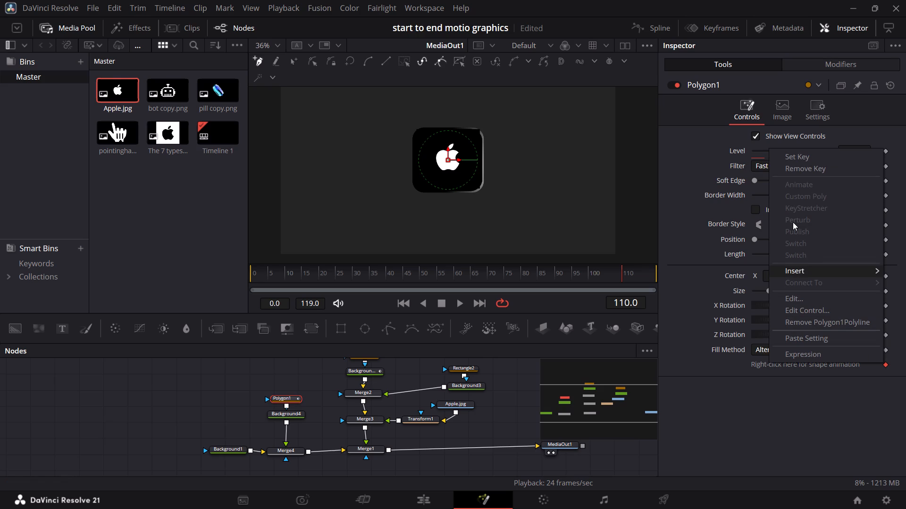
{"action": "left_click", "coordinate": [805, 323]}
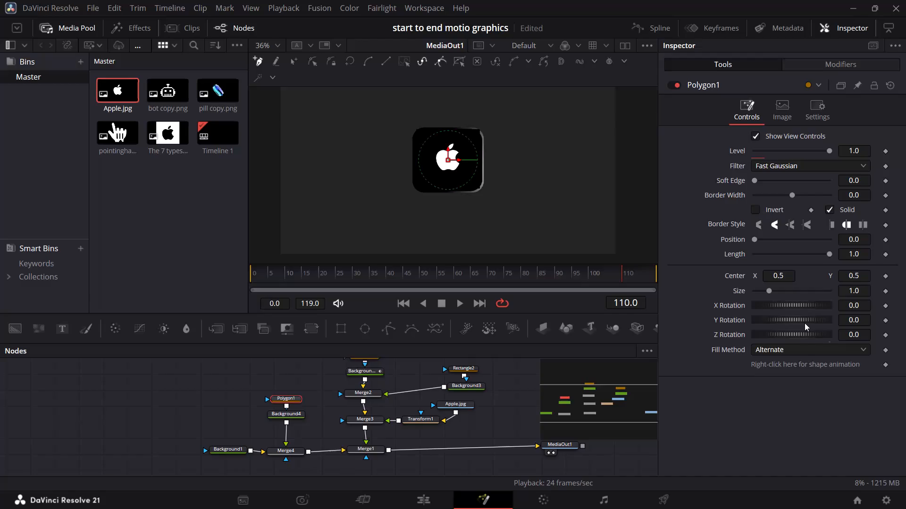
Draw Polygon1 as an open four-point stepped path from the icon's right edge: horizontally right, straight up, and right again.
{"action": "left_click", "coordinate": [486, 154]}
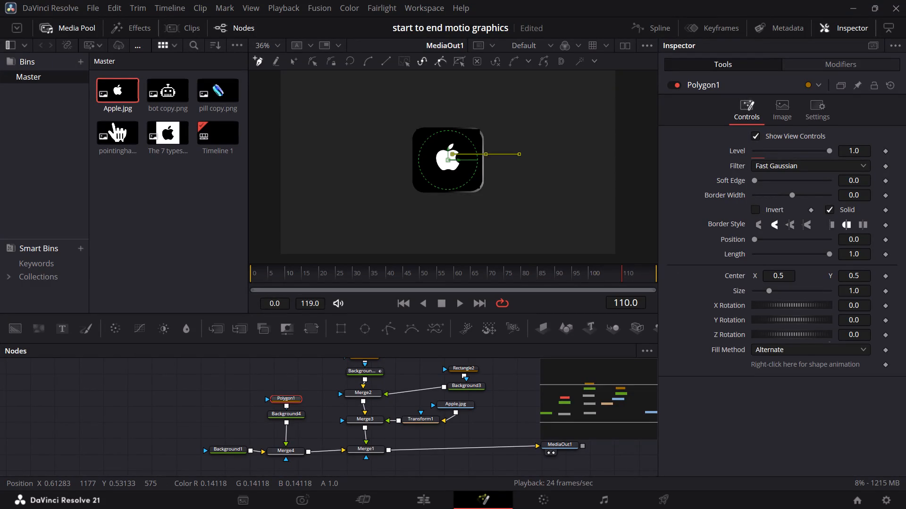
{"action": "left_click", "coordinate": [526, 154]}
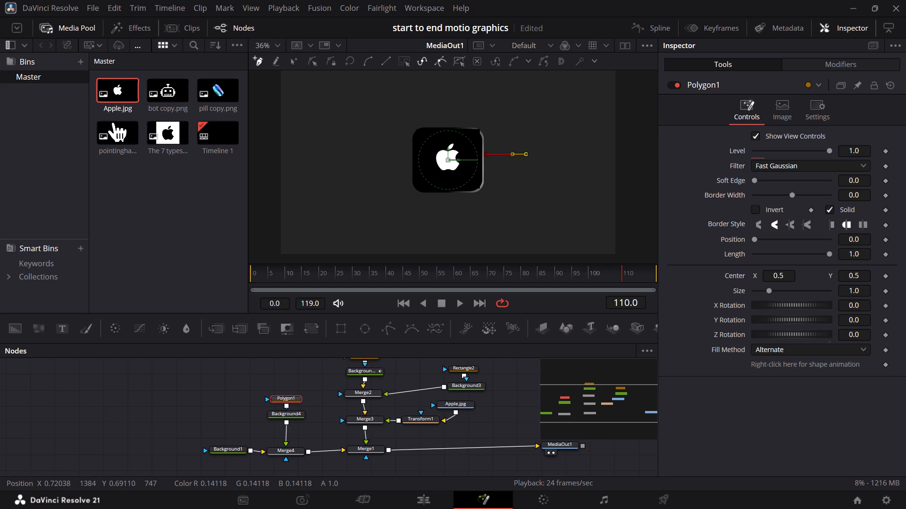
{"action": "left_click", "coordinate": [526, 105]}
{"action": "left_click", "coordinate": [561, 104]}
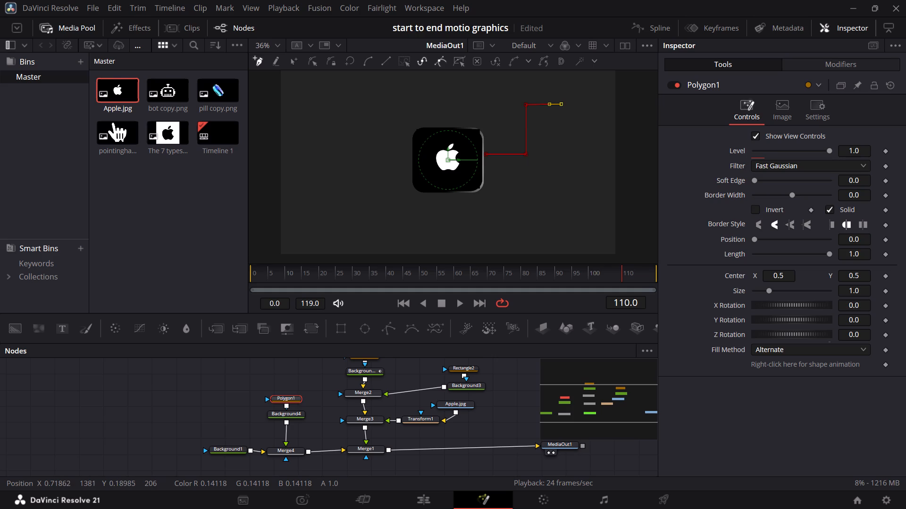
Smooth the path's lower bend and angle its handle nearly horizontal so the line curves upward from the icon.
{"action": "scroll", "coordinate": [521, 218], "scroll_direction": "down", "scroll_amount": 2, "text": "ctrl"}
{"action": "scroll", "coordinate": [521, 218], "scroll_direction": "up", "scroll_amount": 2, "text": "ctrl"}
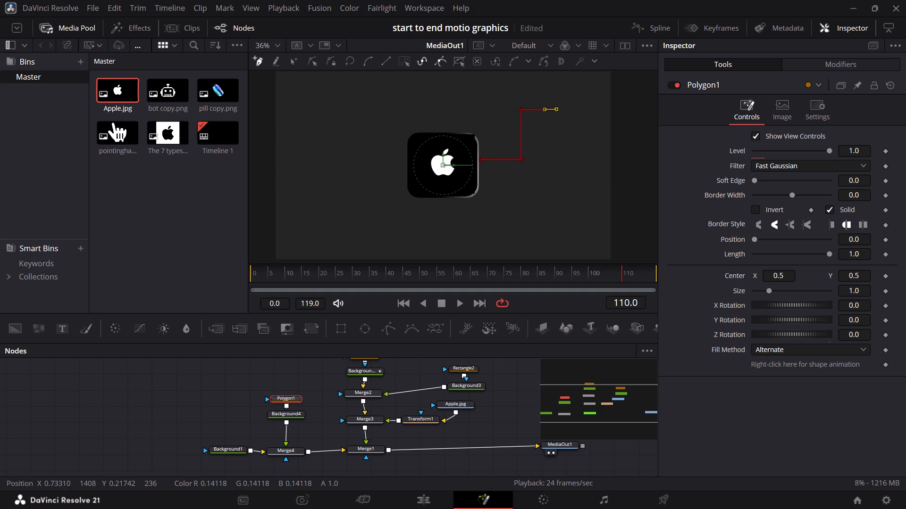
{"action": "scroll", "coordinate": [521, 218], "scroll_direction": "up", "scroll_amount": 1}
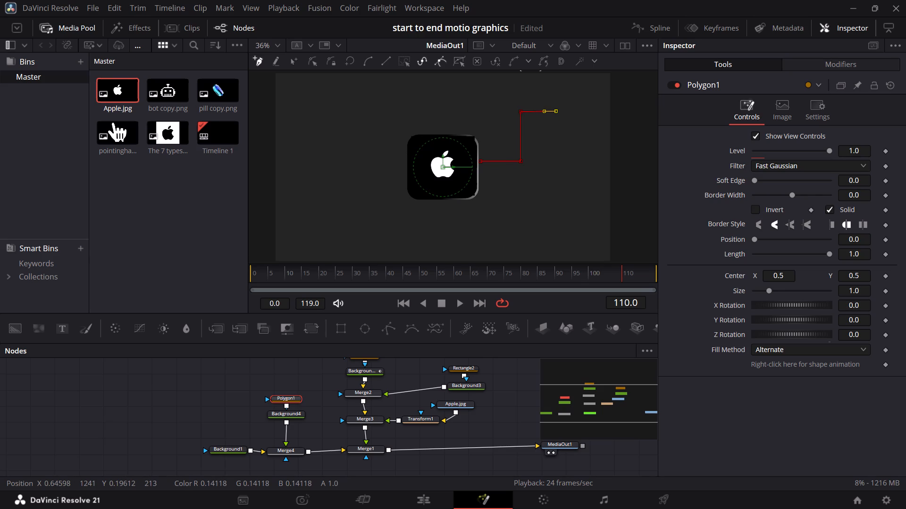
{"action": "left_click", "coordinate": [521, 162]}
{"action": "left_click", "coordinate": [366, 64]}
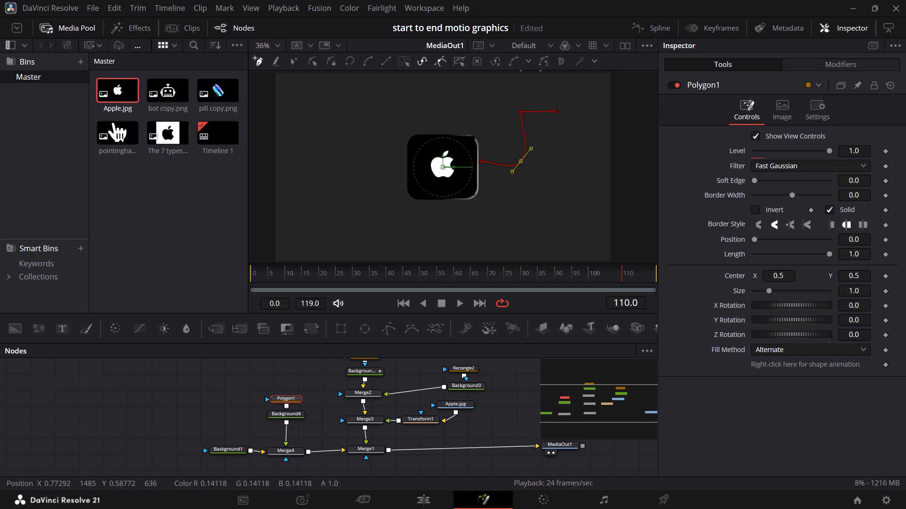
{"action": "left_click_drag", "start_coordinate": [531, 149], "coordinate": [522, 148]}
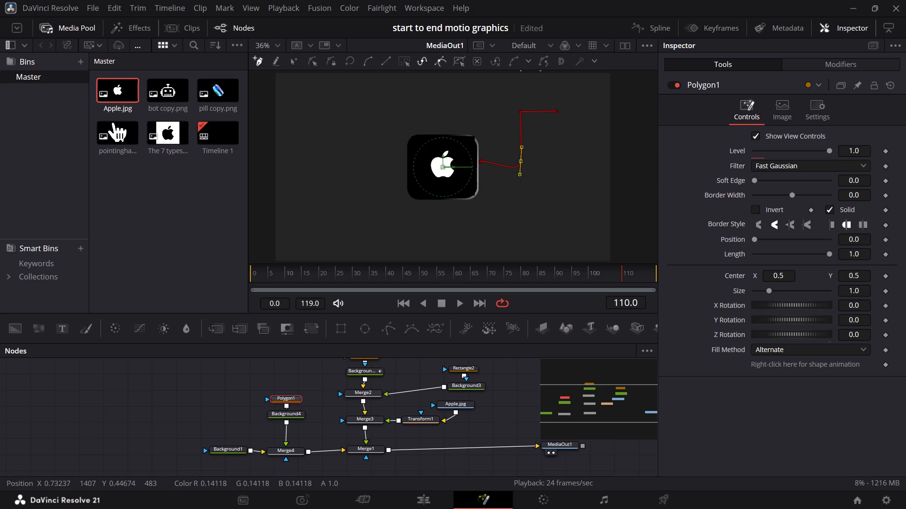
{"action": "left_click", "coordinate": [520, 178]}
{"action": "key", "text": "BackSpace"}
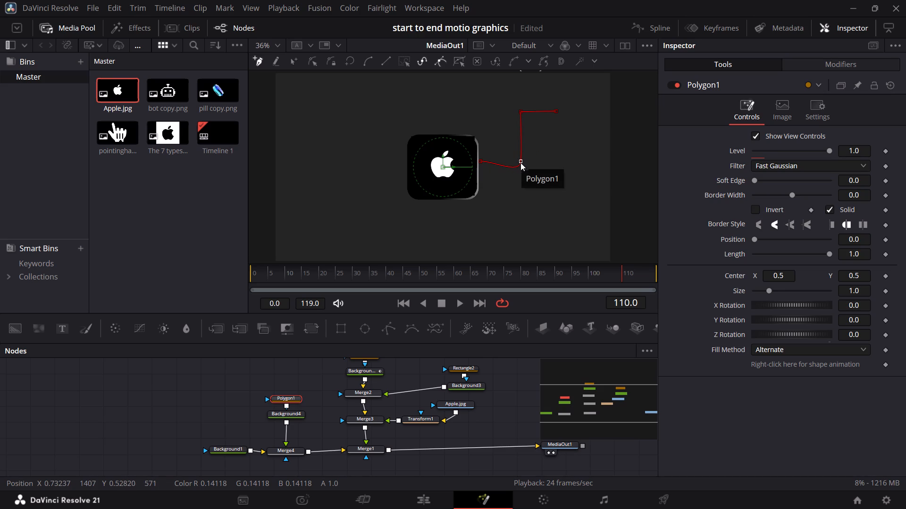
{"action": "left_click", "coordinate": [521, 161]}
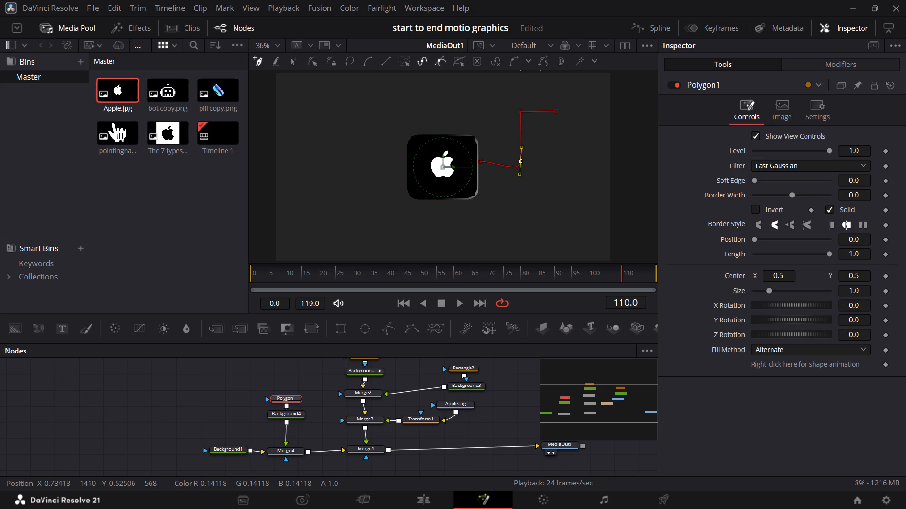
{"action": "left_click_drag", "start_coordinate": [520, 174], "coordinate": [513, 172]}
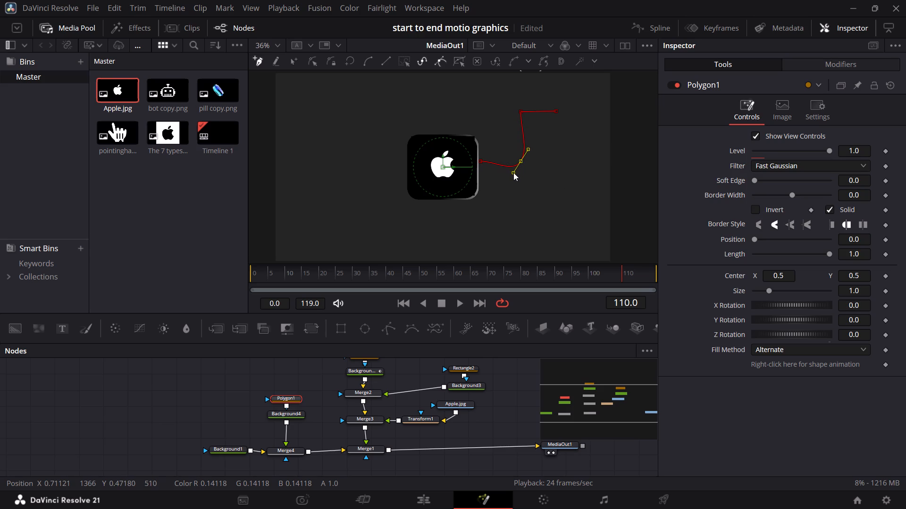
{"action": "left_click_drag", "start_coordinate": [513, 172], "coordinate": [515, 174]}
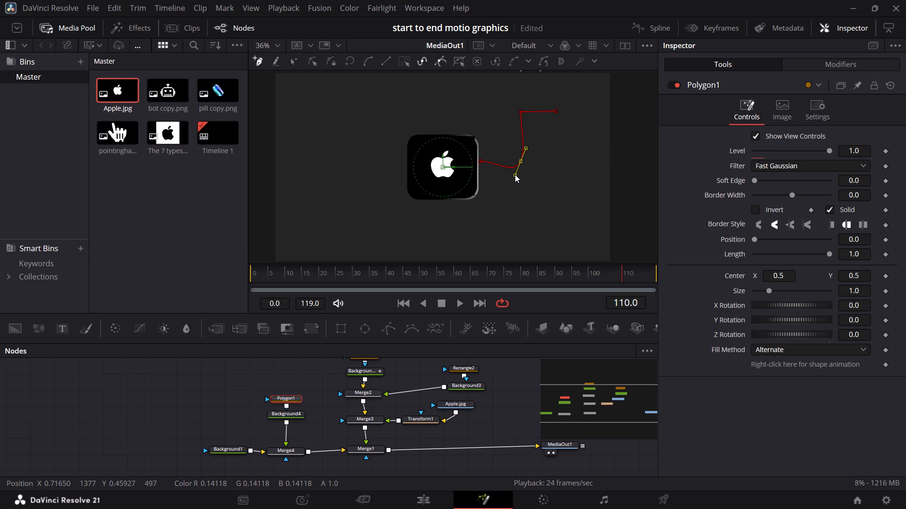
{"action": "left_click_drag", "start_coordinate": [515, 174], "coordinate": [497, 163]}
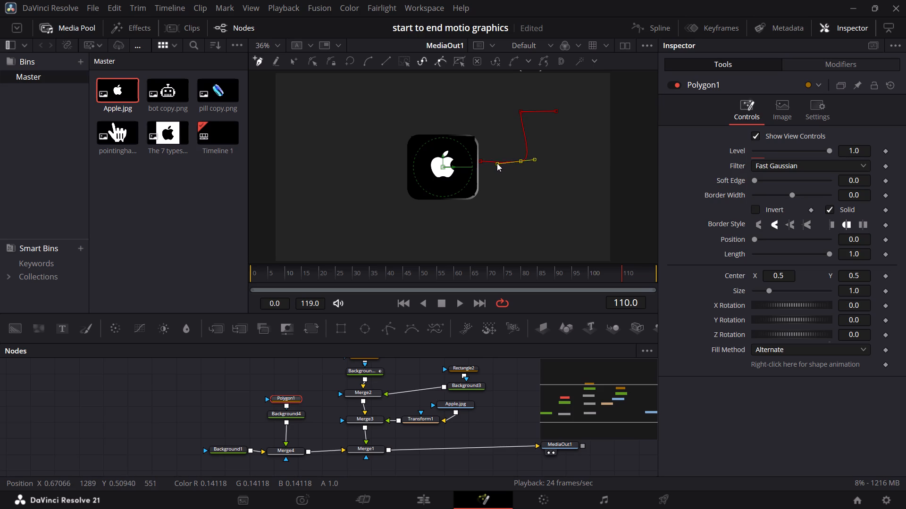
{"action": "left_click_drag", "start_coordinate": [497, 163], "coordinate": [497, 163]}
{"action": "left_click_drag", "start_coordinate": [497, 163], "coordinate": [498, 164]}
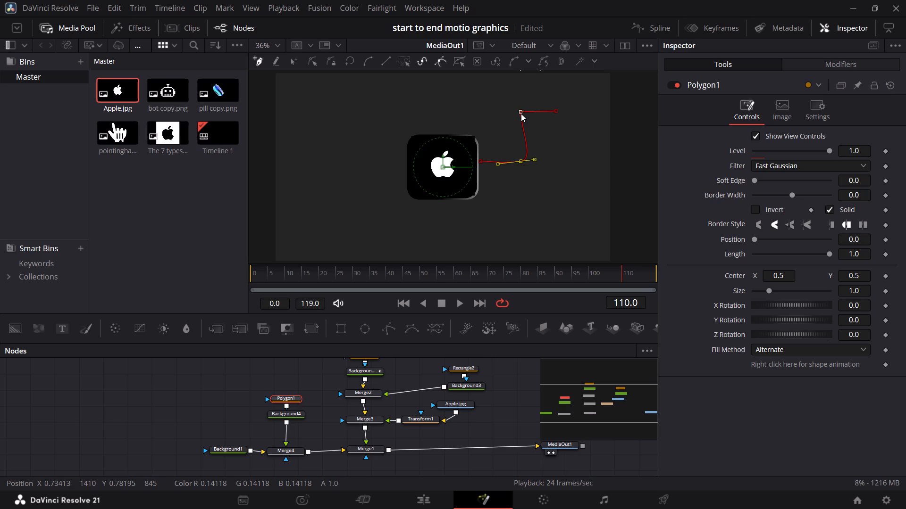
Shift the path's upper corner slightly right, level with the end point, and extend the end point further right.
{"action": "left_click_drag", "start_coordinate": [521, 113], "coordinate": [528, 115]}
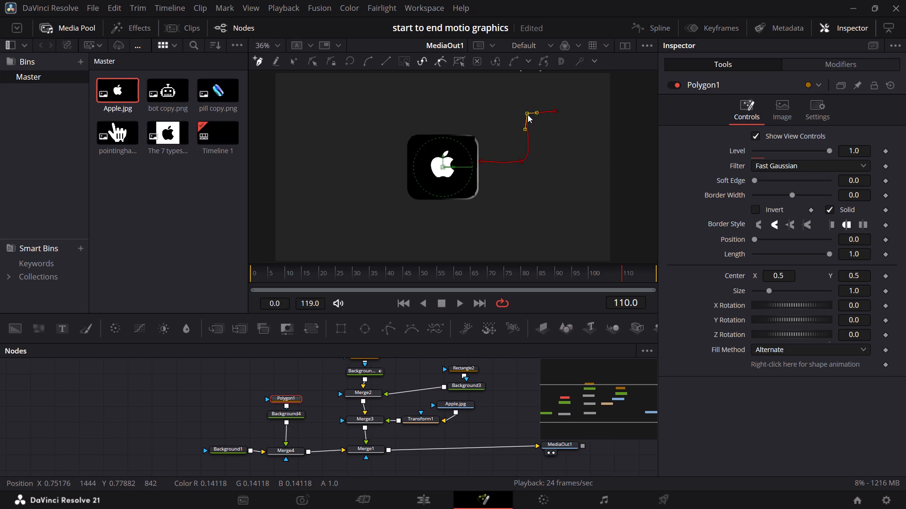
{"action": "left_click_drag", "start_coordinate": [528, 115], "coordinate": [527, 113]}
{"action": "left_click_drag", "start_coordinate": [554, 112], "coordinate": [564, 112]}
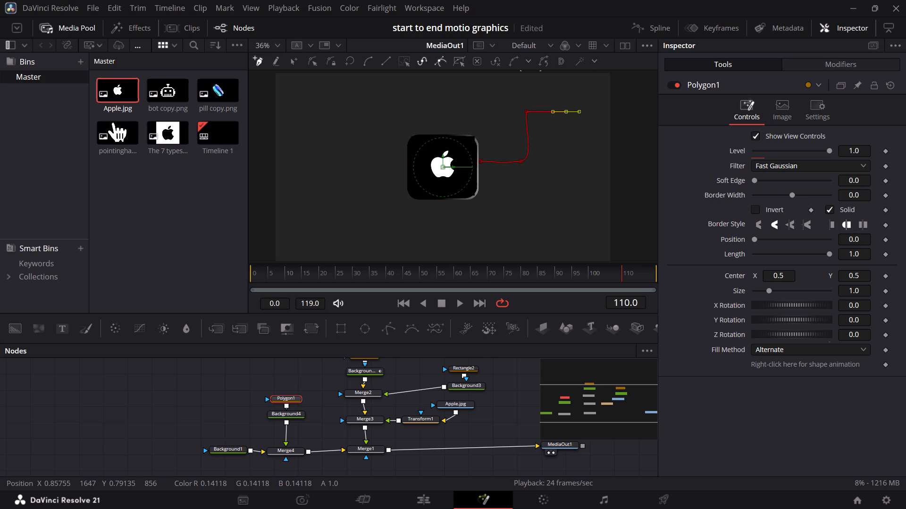
Smooth the path's upper corner and nudge that point slightly down and right to even out the curve.
{"action": "left_click", "coordinate": [526, 111]}
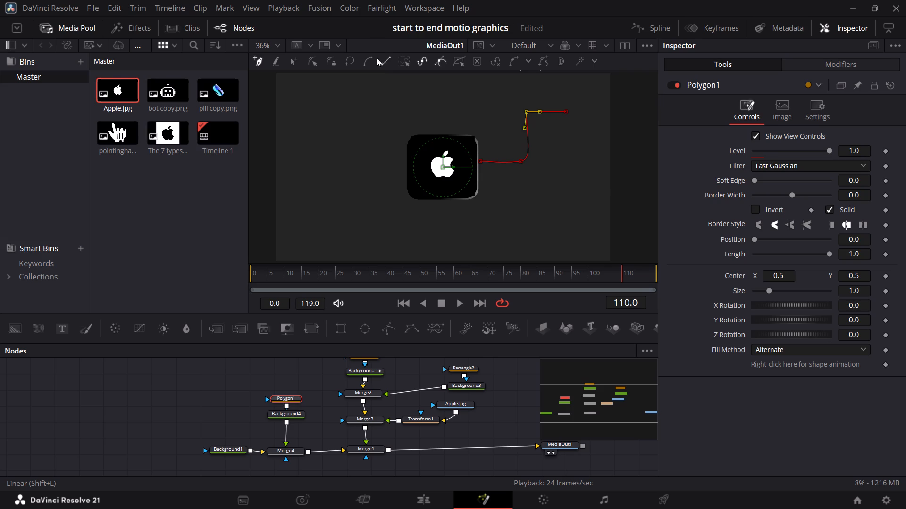
{"action": "left_click", "coordinate": [371, 63]}
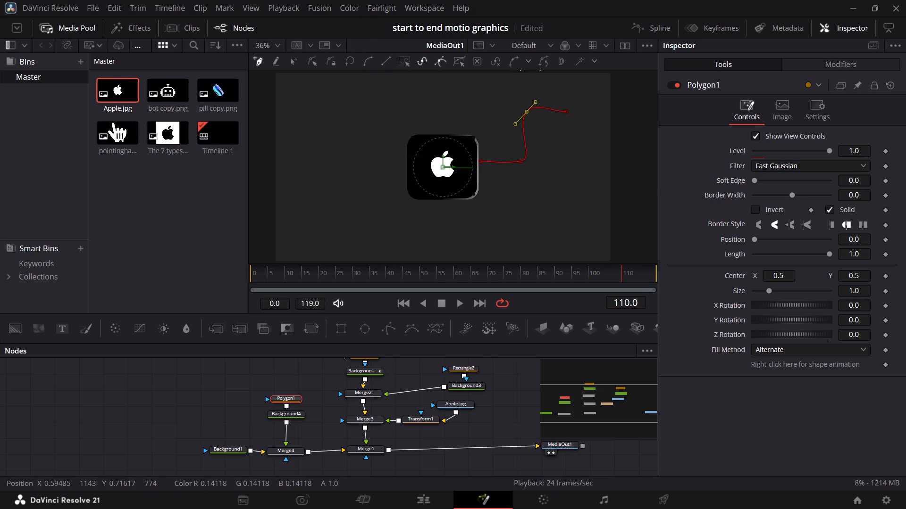
{"action": "left_click_drag", "start_coordinate": [526, 111], "coordinate": [527, 116]}
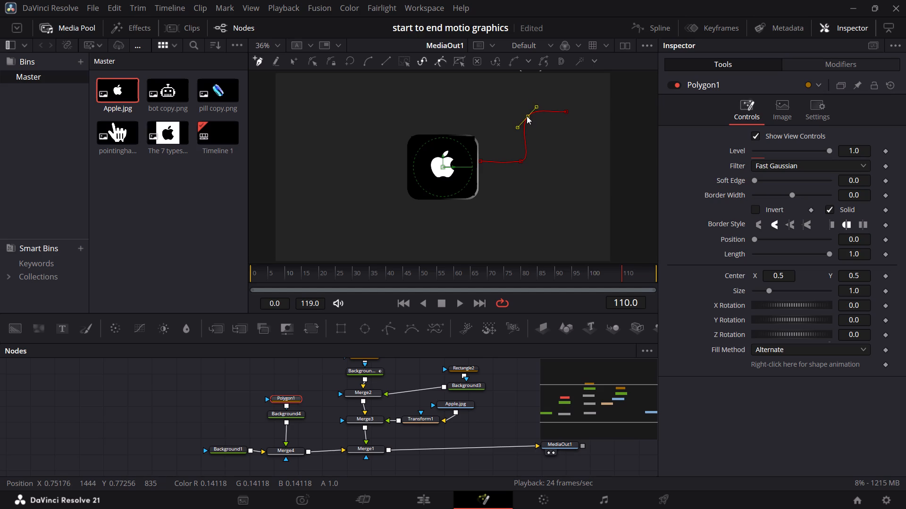
{"action": "left_click_drag", "start_coordinate": [527, 116], "coordinate": [527, 115]}
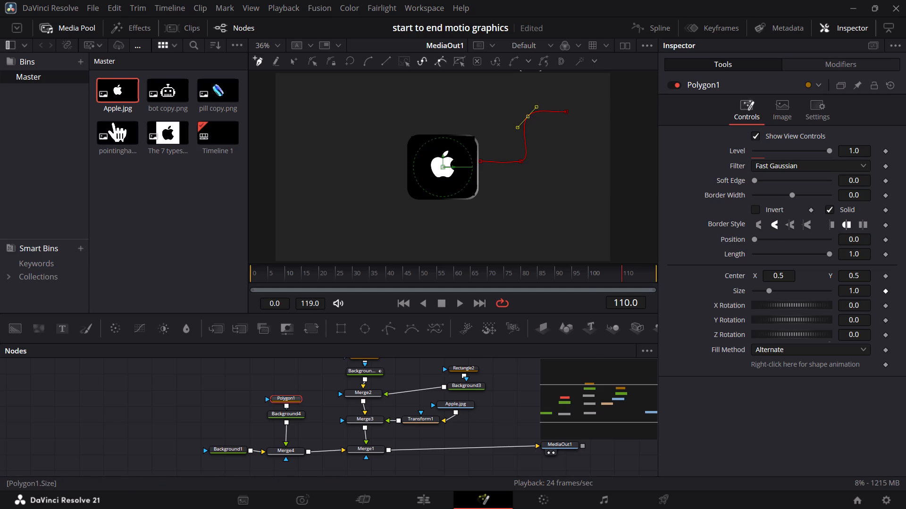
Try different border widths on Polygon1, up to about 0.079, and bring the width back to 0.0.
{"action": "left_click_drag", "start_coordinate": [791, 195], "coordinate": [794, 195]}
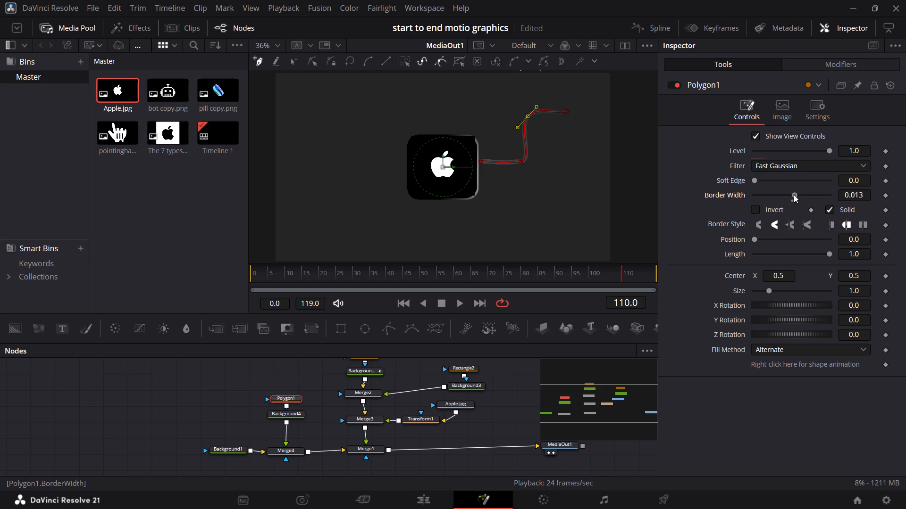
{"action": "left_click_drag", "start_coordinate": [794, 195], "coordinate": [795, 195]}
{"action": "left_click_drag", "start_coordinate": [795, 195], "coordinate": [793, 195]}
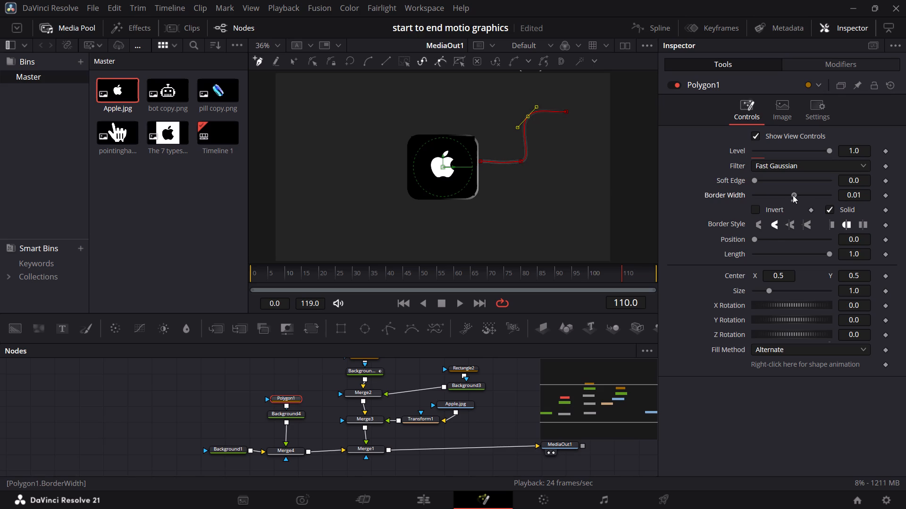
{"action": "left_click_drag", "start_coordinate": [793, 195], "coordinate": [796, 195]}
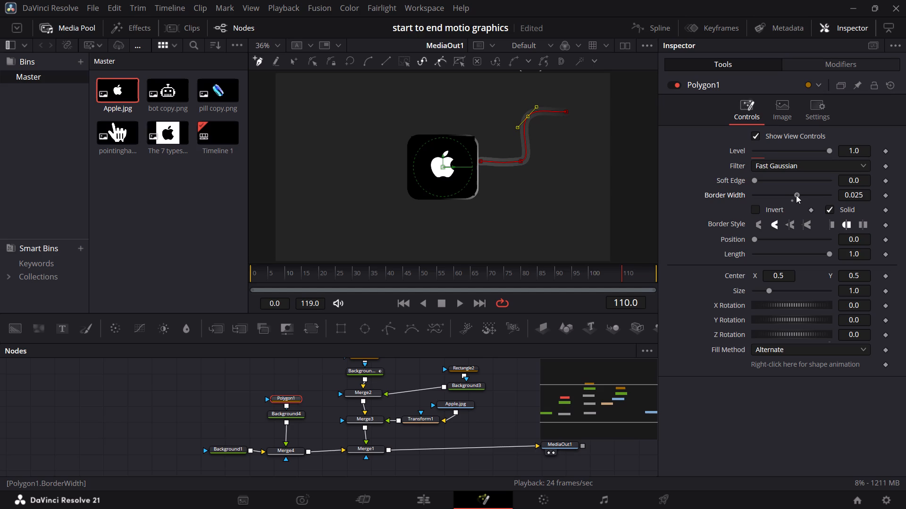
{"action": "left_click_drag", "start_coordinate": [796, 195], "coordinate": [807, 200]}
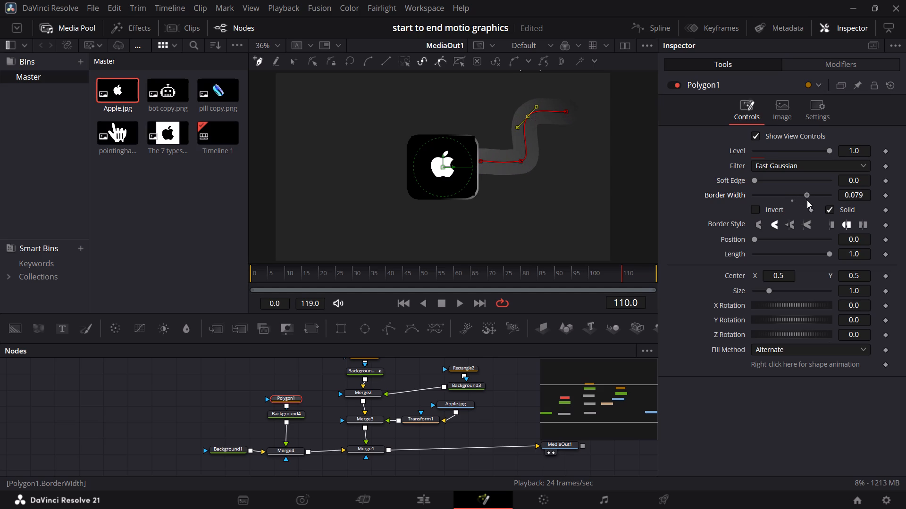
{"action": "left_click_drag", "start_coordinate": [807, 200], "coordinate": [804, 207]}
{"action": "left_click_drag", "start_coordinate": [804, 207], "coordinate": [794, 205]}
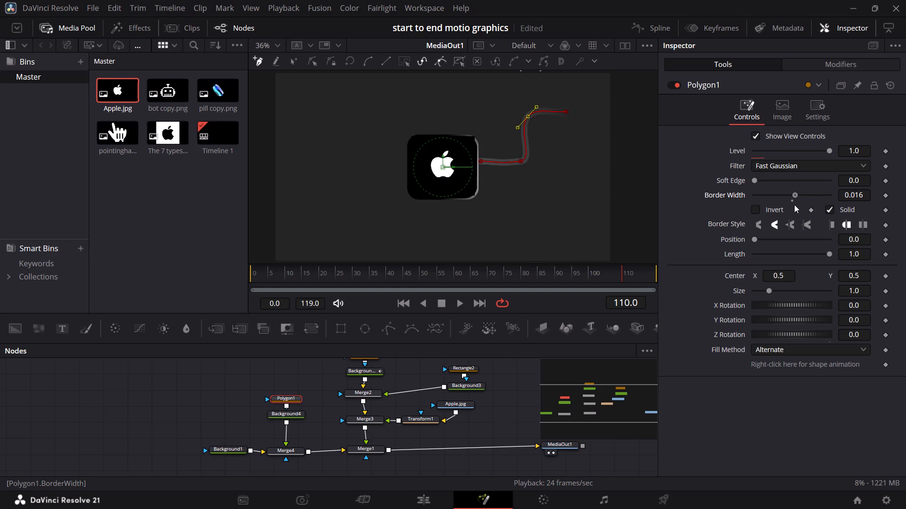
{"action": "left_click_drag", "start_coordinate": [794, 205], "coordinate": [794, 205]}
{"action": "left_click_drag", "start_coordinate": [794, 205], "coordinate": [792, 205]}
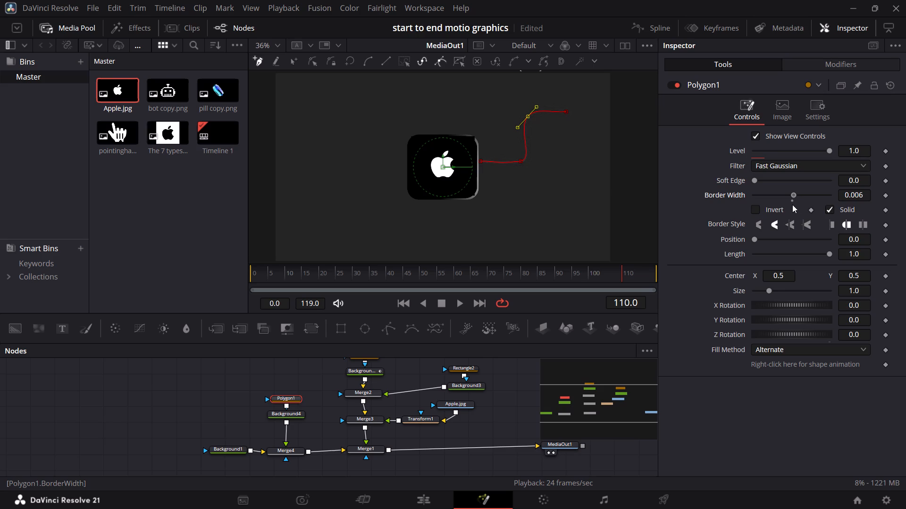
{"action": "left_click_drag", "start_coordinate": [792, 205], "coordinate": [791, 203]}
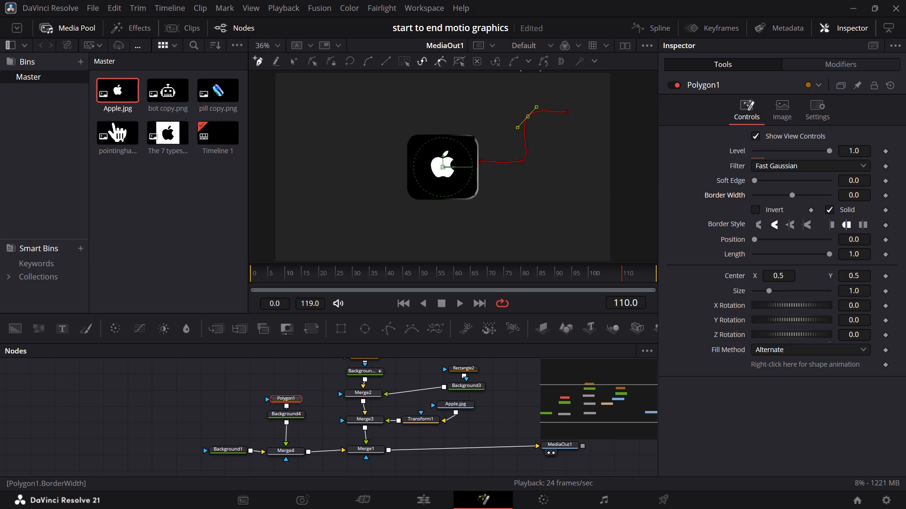
Set Polygon1's border width to 0.002.
{"action": "double_click", "coordinate": [862, 190]}
{"action": "type", "text": "0.0"}
{"action": "type", "text": "02"}
{"action": "key", "text": "Return"}
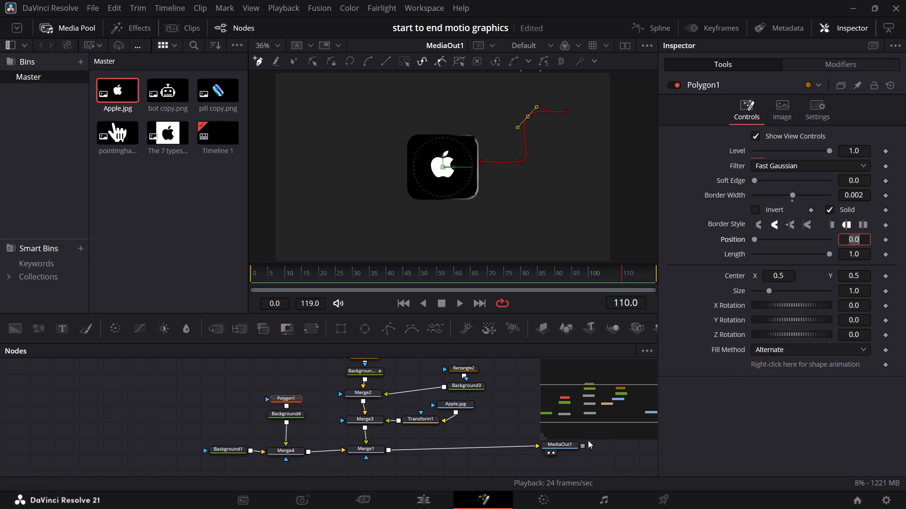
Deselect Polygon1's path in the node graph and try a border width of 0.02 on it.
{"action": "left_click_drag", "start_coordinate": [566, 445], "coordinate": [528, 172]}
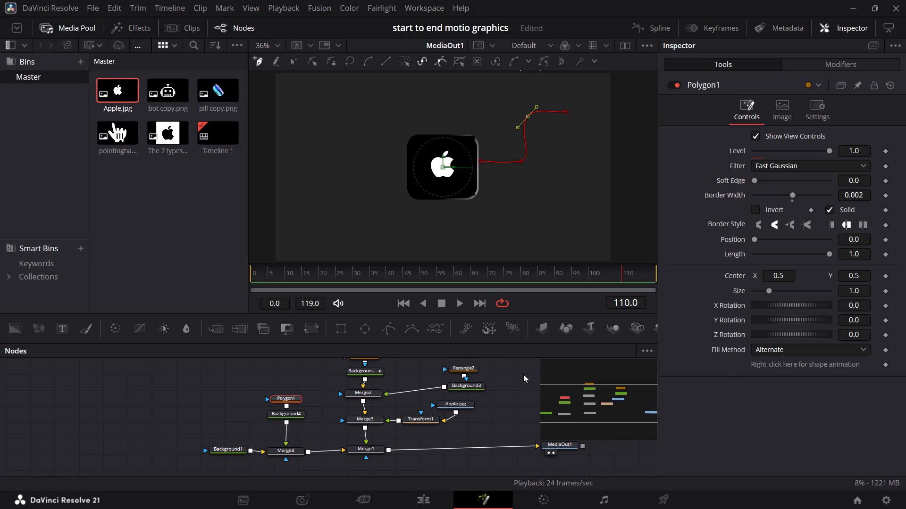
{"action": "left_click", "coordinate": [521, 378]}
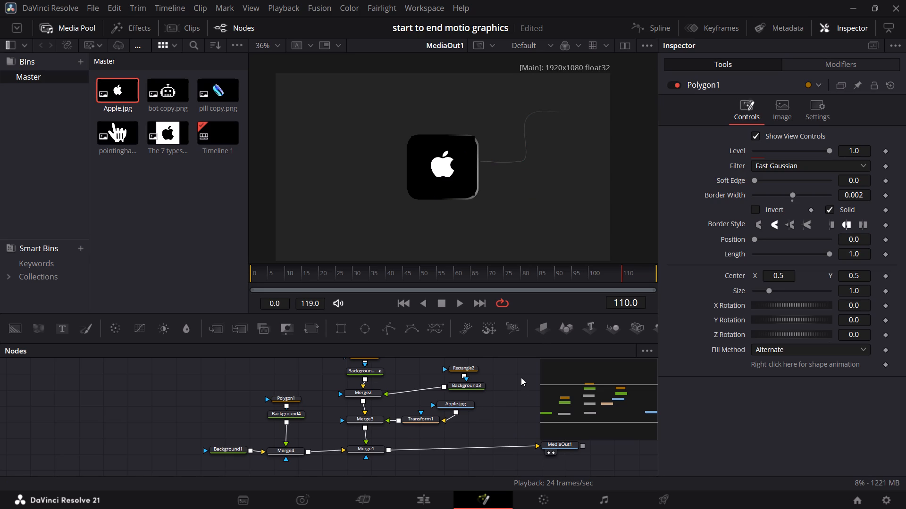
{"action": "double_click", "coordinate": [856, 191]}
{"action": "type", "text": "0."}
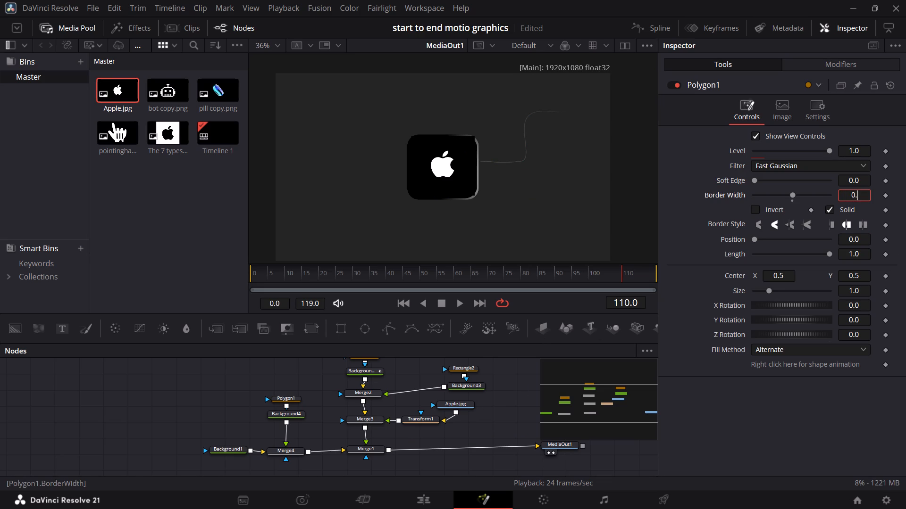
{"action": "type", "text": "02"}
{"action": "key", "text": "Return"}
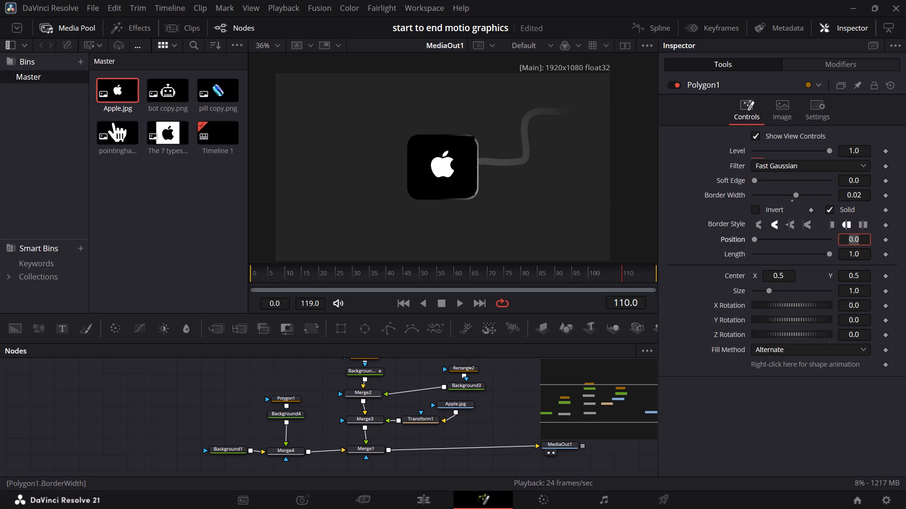
Set Polygon1's border width to 0.006 and scrub through the animation to check the line beside the icon.
{"action": "double_click", "coordinate": [859, 192]}
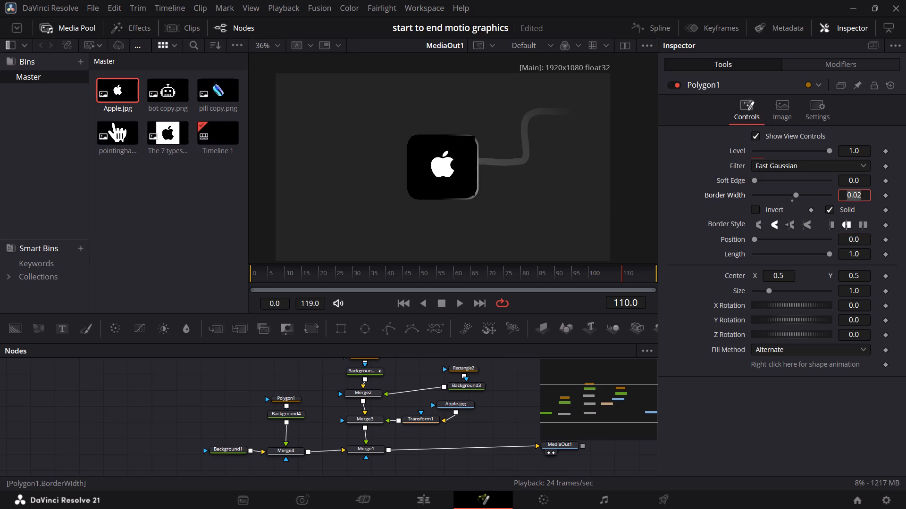
{"action": "type", "text": "0.006"}
{"action": "key", "text": "Return"}
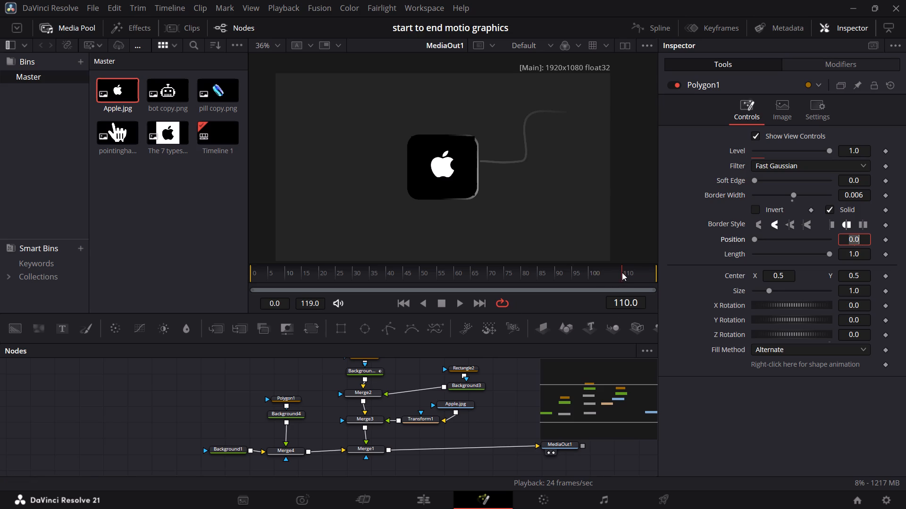
{"action": "left_click_drag", "start_coordinate": [622, 272], "coordinate": [521, 272]}
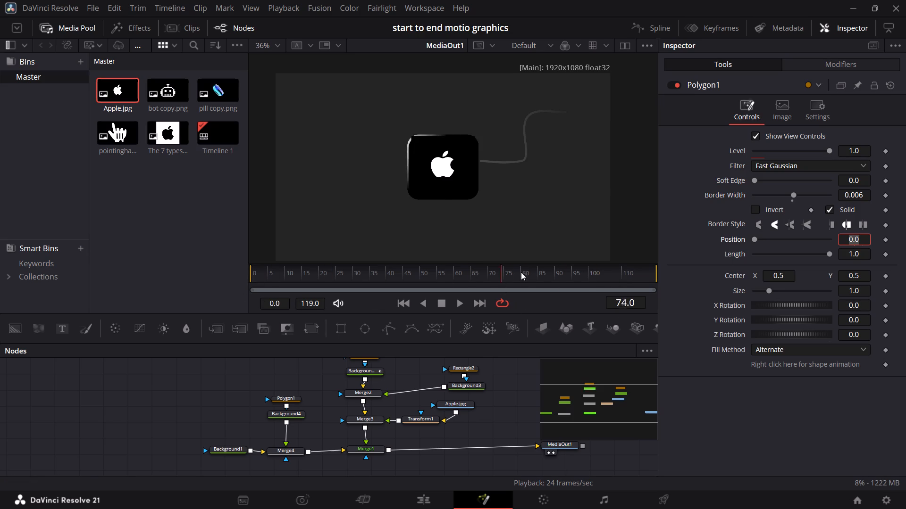
{"action": "left_click_drag", "start_coordinate": [521, 272], "coordinate": [663, 254]}
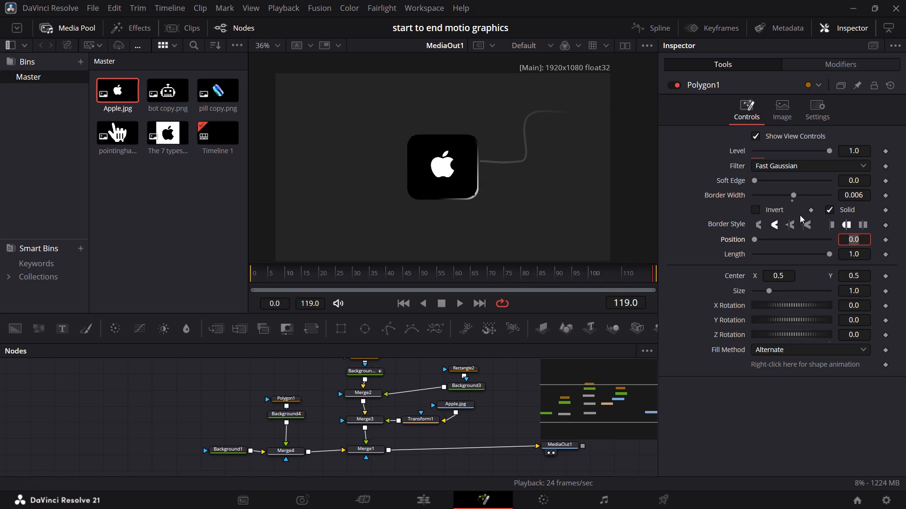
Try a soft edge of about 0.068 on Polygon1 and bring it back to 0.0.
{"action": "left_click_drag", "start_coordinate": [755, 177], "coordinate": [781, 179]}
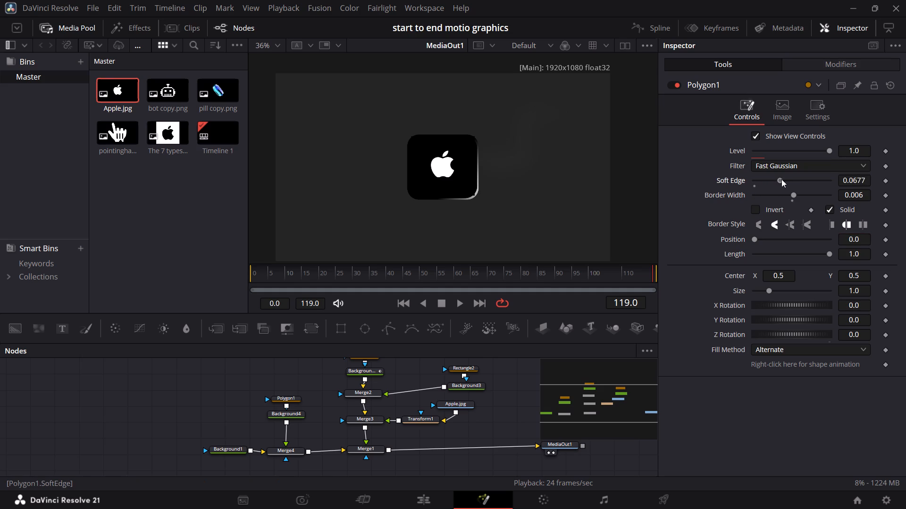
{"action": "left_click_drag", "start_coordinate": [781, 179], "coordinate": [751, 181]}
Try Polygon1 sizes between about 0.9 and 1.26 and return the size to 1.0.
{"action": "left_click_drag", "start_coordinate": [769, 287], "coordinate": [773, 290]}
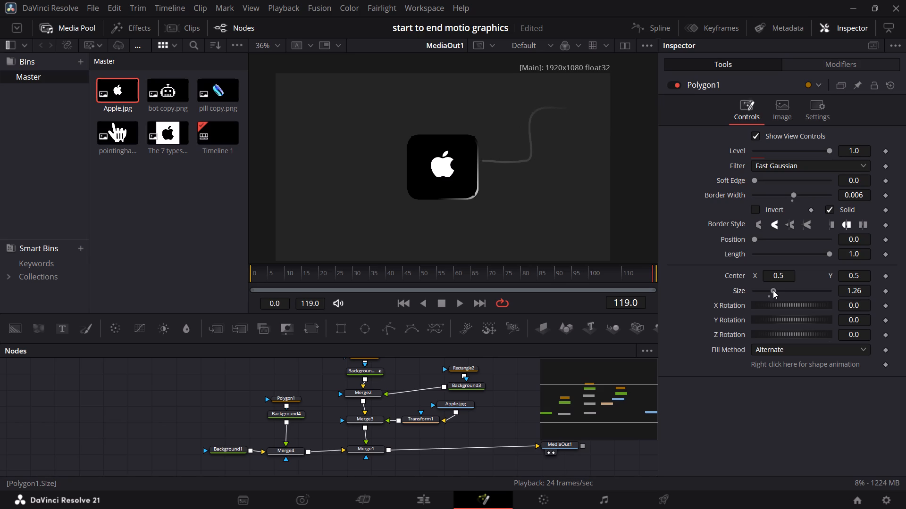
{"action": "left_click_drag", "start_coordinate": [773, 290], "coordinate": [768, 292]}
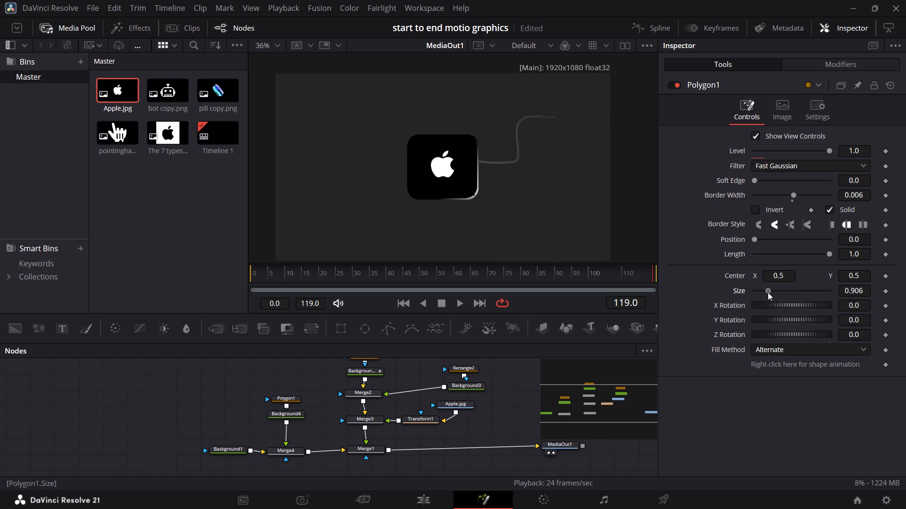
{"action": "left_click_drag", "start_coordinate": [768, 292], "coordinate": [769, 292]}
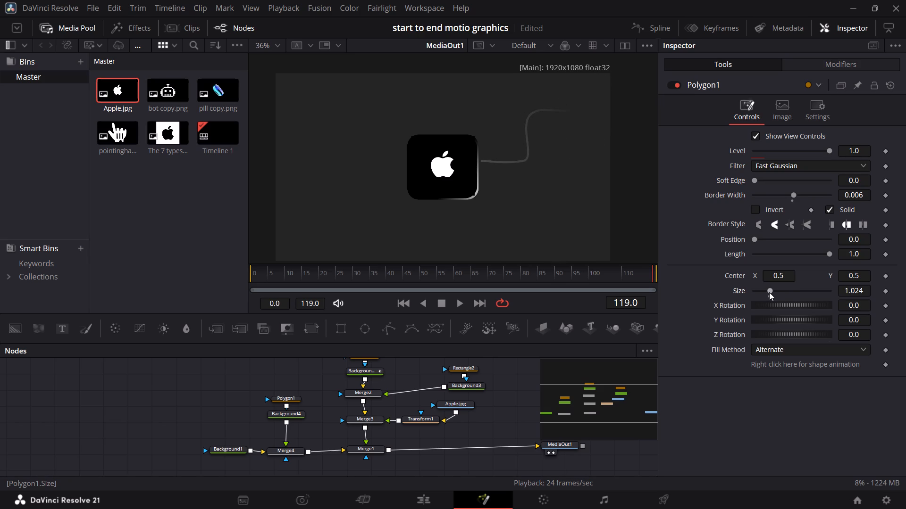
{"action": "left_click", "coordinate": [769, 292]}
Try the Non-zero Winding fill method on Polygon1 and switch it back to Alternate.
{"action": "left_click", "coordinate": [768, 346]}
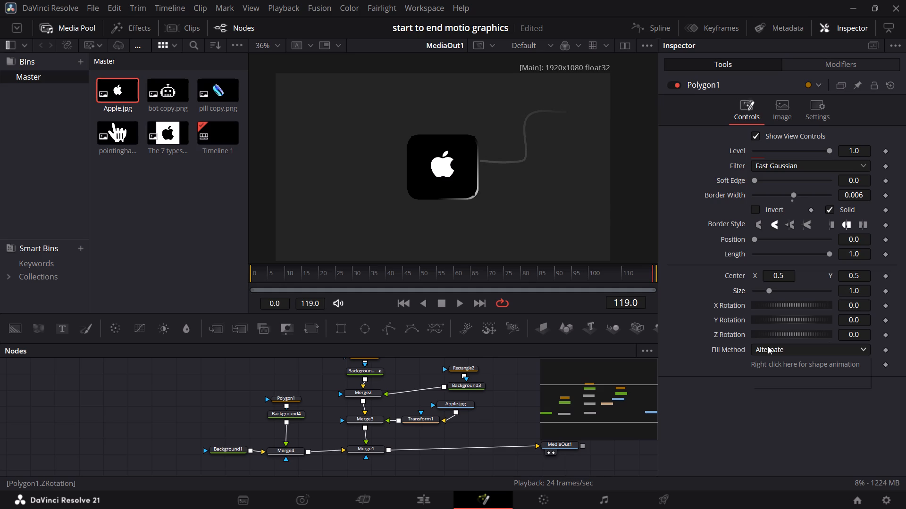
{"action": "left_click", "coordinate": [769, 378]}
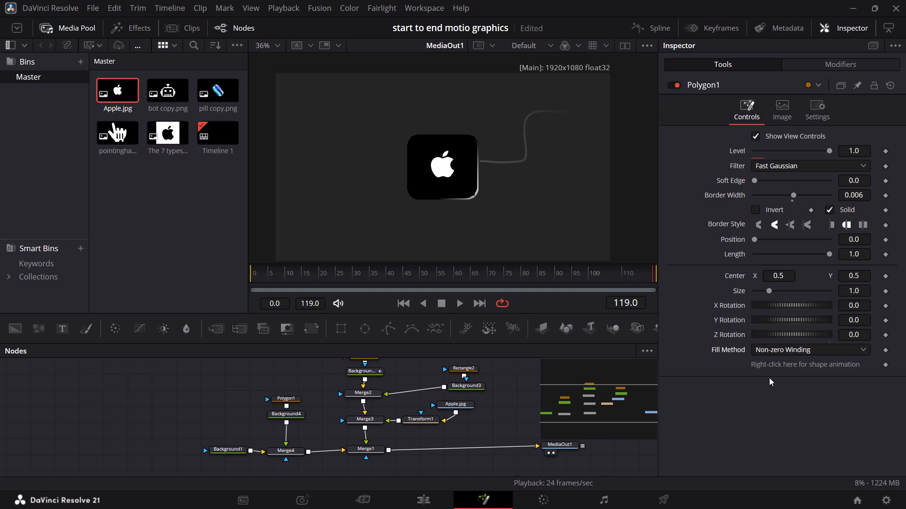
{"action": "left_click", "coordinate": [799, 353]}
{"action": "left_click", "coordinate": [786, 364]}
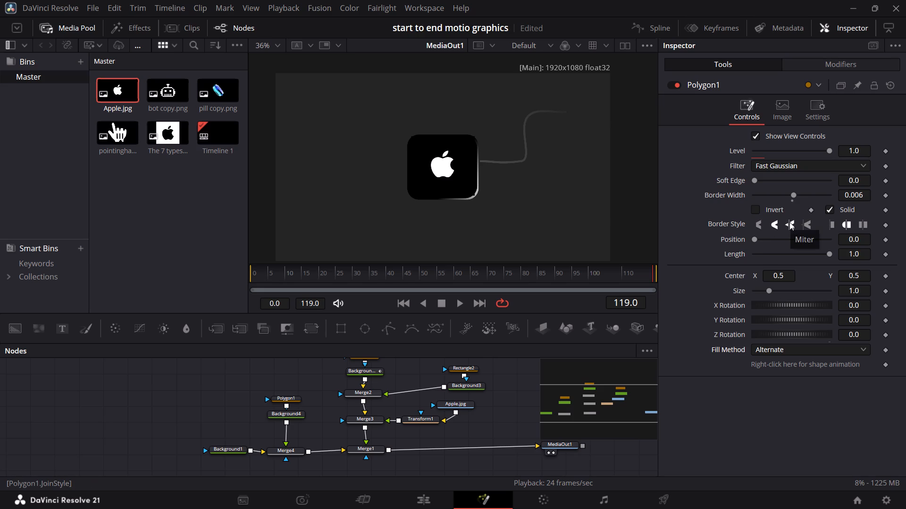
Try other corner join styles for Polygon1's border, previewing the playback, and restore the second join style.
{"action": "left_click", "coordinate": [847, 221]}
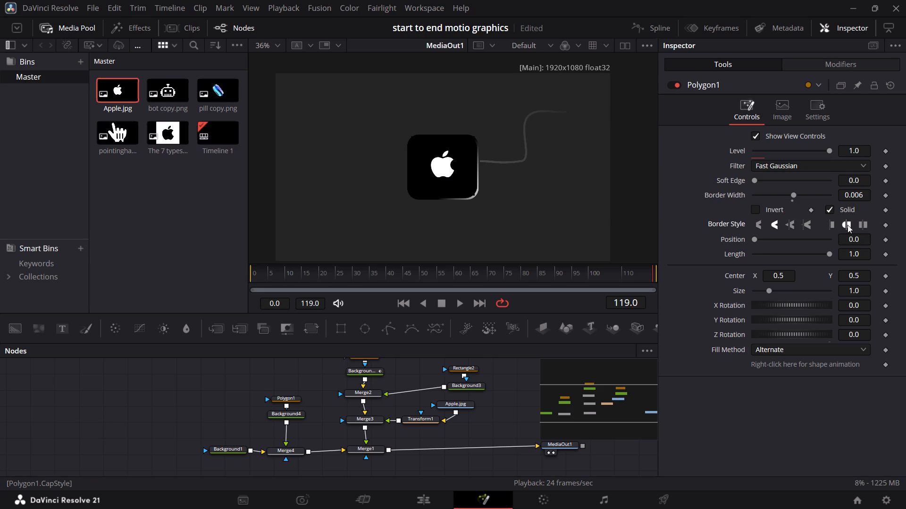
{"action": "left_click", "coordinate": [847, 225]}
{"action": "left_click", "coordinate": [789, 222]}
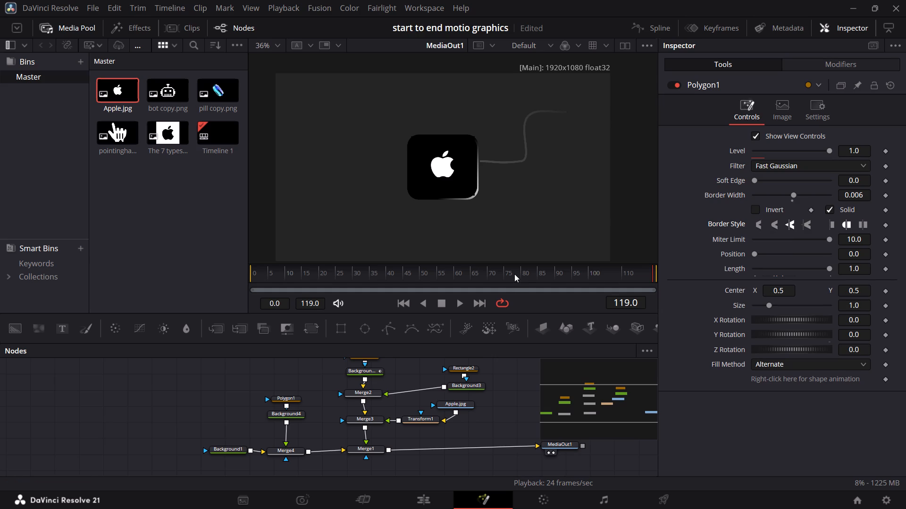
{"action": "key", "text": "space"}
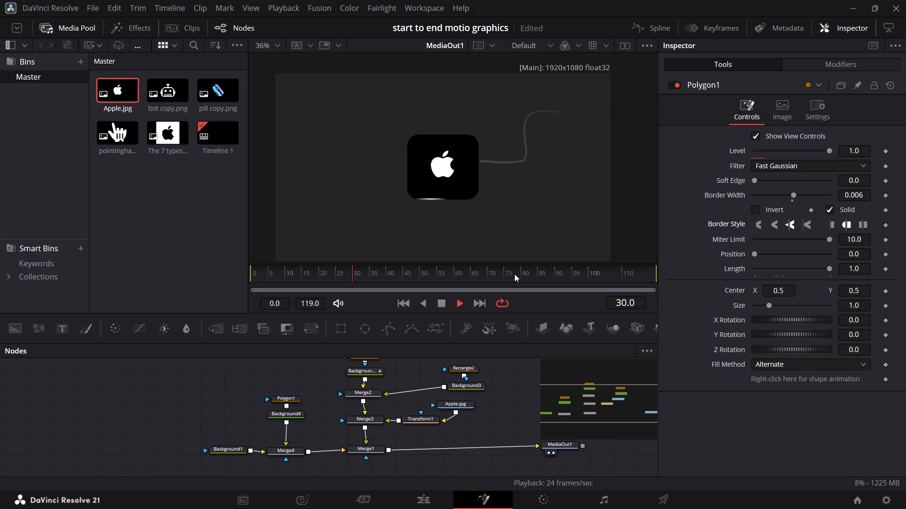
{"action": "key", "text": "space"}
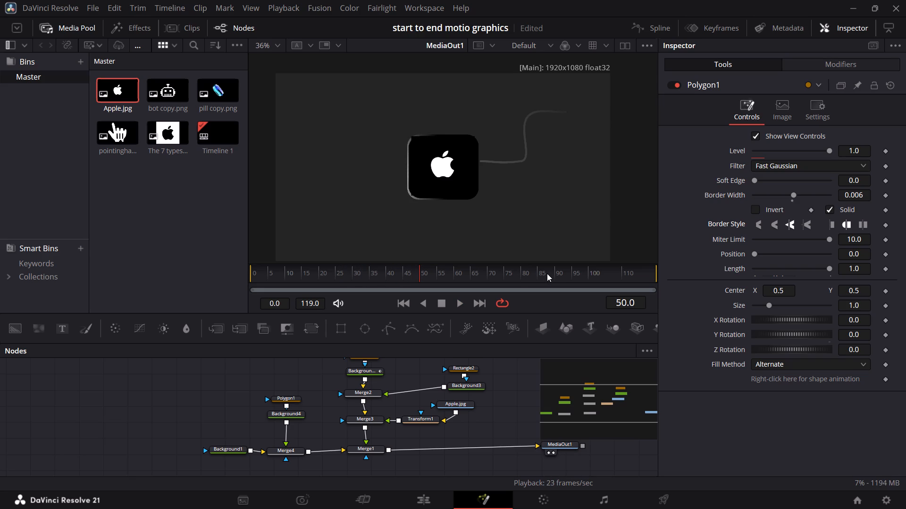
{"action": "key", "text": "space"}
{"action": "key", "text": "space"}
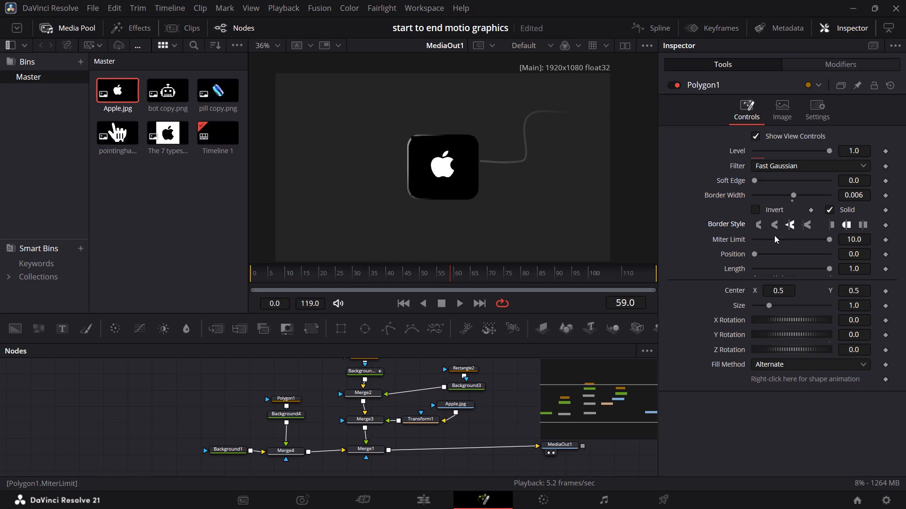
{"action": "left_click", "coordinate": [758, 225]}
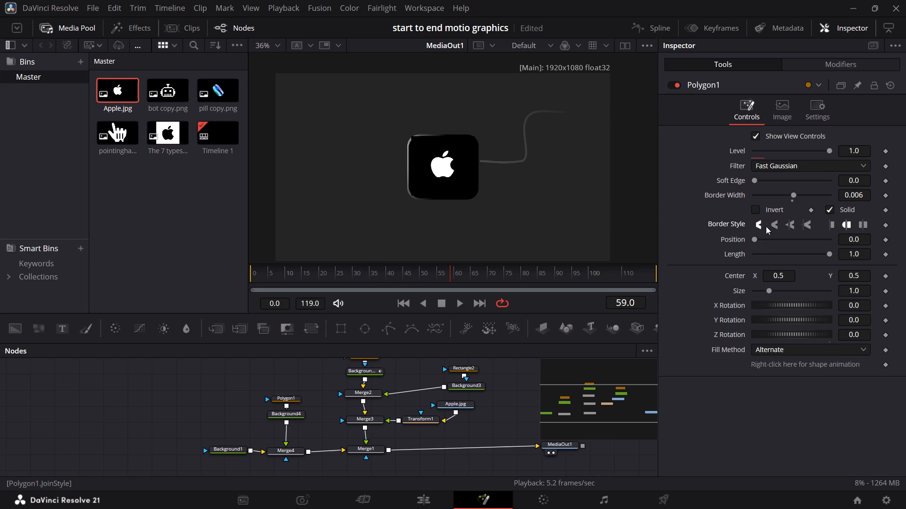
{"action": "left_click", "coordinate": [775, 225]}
At frame 0, set Polygon1's length to 0.0 and add a keyframe to it.
{"action": "left_click_drag", "start_coordinate": [450, 275], "coordinate": [228, 277]}
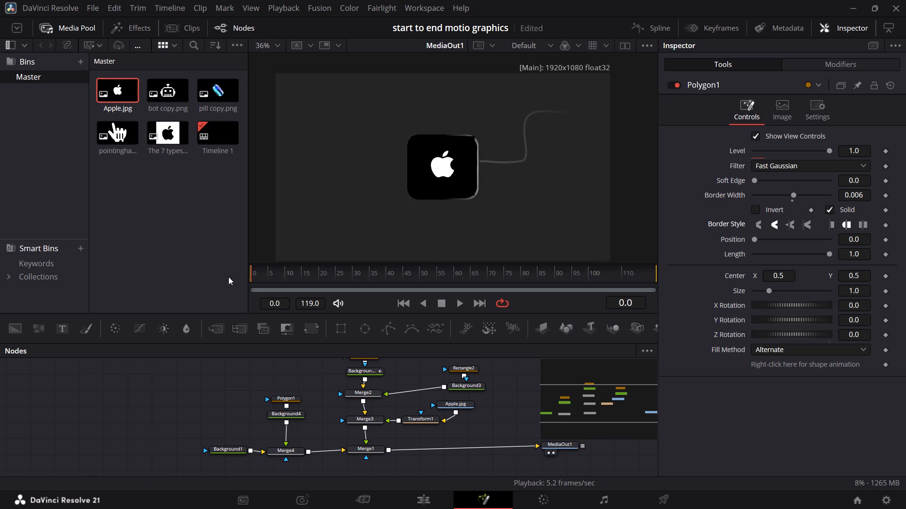
{"action": "left_click_drag", "start_coordinate": [830, 250], "coordinate": [755, 264]}
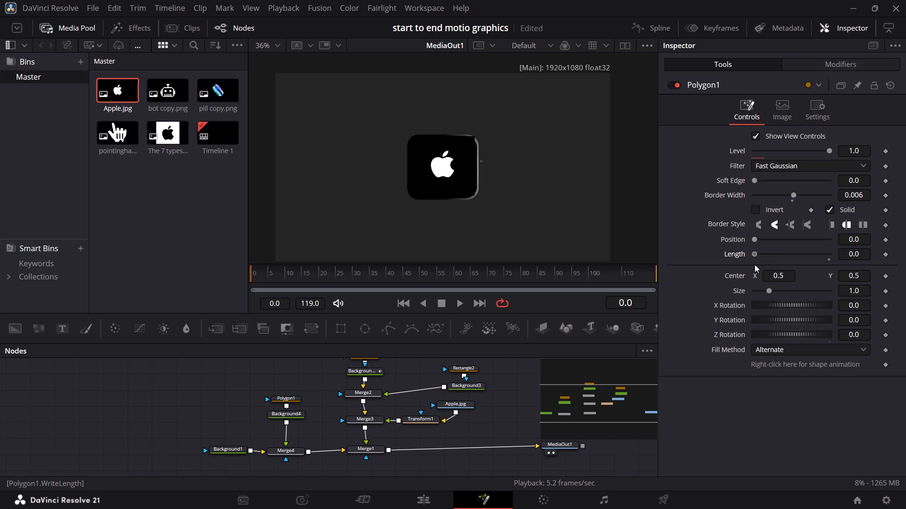
{"action": "left_click_drag", "start_coordinate": [755, 264], "coordinate": [738, 261]}
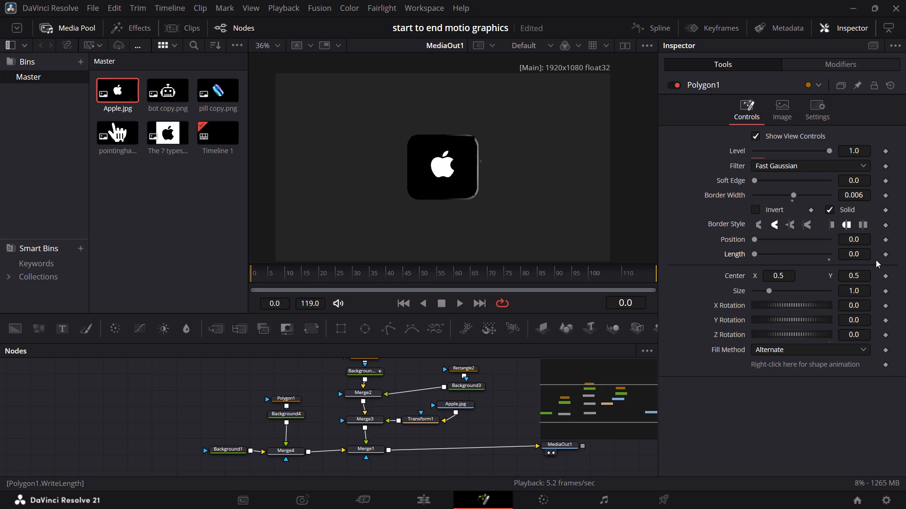
{"action": "left_click", "coordinate": [886, 255]}
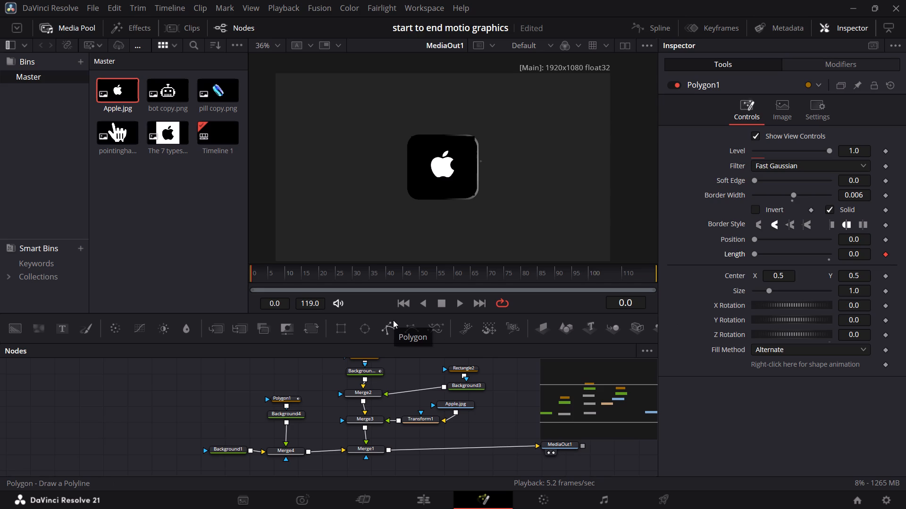
Play forward to frame 40 and keyframe Polygon1's length there at 0.85 after trying values up to 1.0.
{"action": "key", "text": "space"}
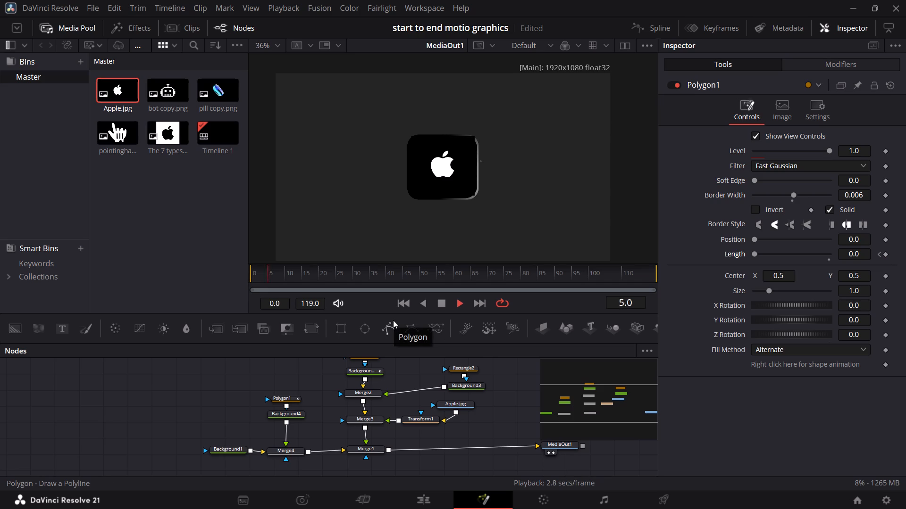
{"action": "key", "text": "space"}
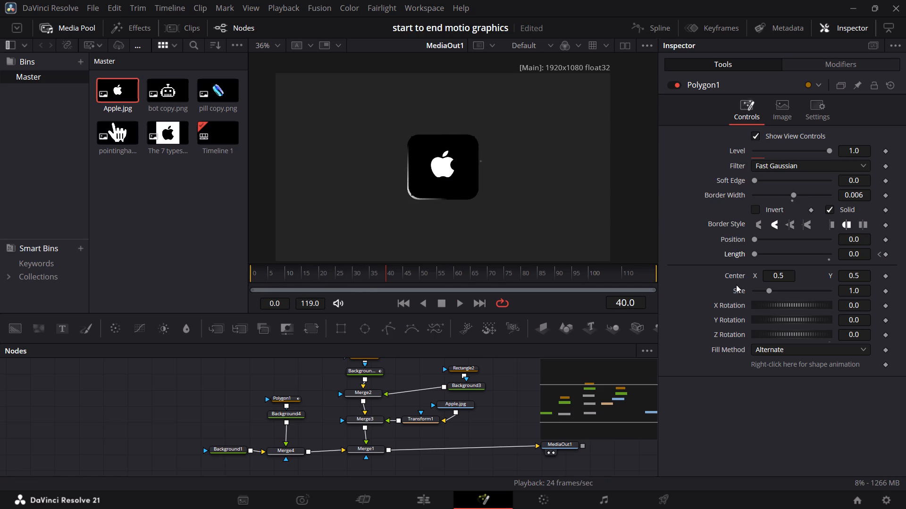
{"action": "left_click_drag", "start_coordinate": [755, 253], "coordinate": [780, 255]}
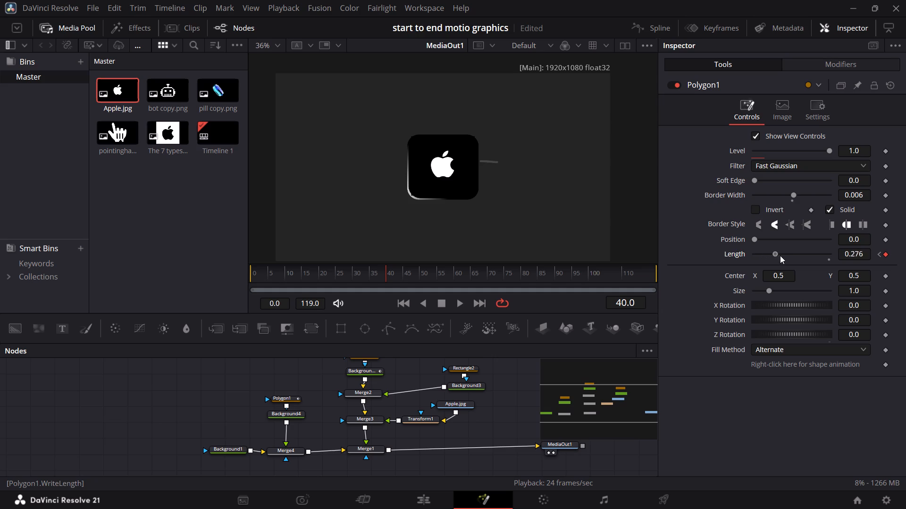
{"action": "left_click_drag", "start_coordinate": [780, 255], "coordinate": [905, 254]}
{"action": "left_click_drag", "start_coordinate": [905, 254], "coordinate": [839, 261]}
{"action": "left_click_drag", "start_coordinate": [839, 261], "coordinate": [821, 259]}
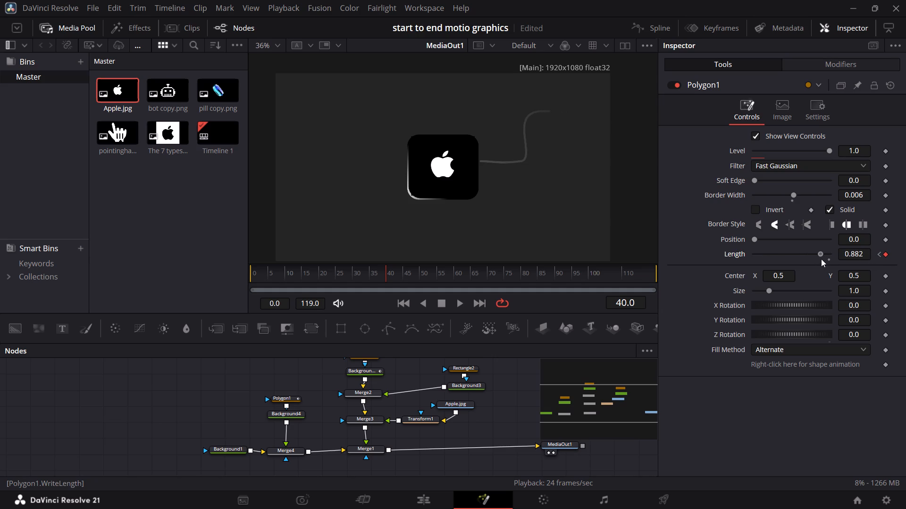
{"action": "left_click_drag", "start_coordinate": [821, 259], "coordinate": [819, 258]}
Move the connector curve's free end point slightly farther away from the Apple icon to lengthen the path.
{"action": "left_click", "coordinate": [282, 399]}
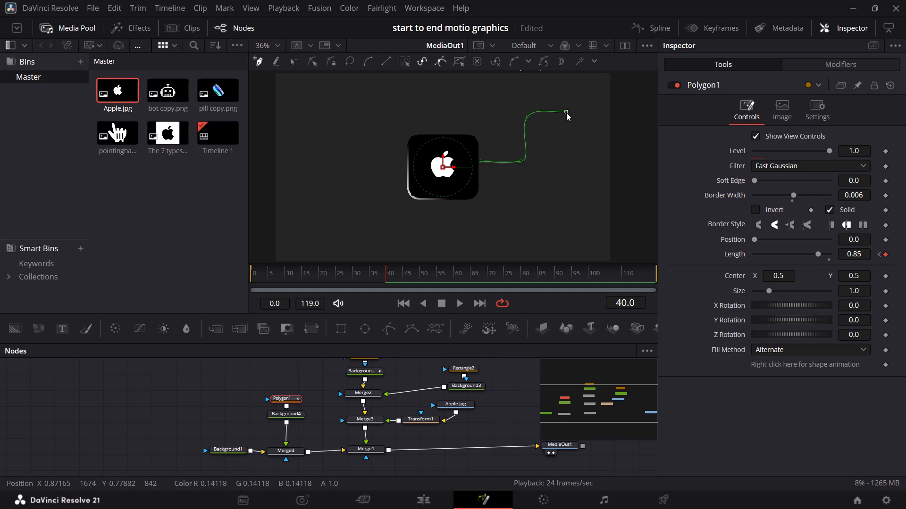
{"action": "left_click_drag", "start_coordinate": [565, 111], "coordinate": [575, 110]}
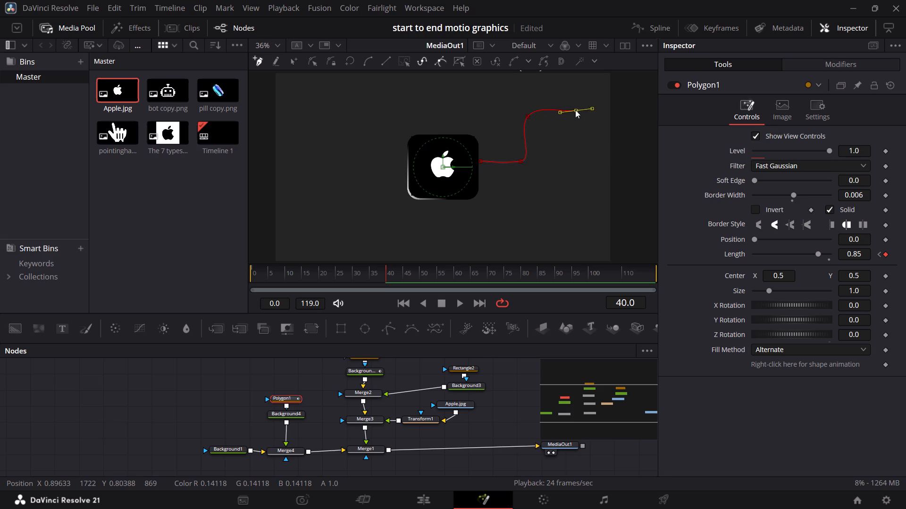
{"action": "left_click_drag", "start_coordinate": [575, 110], "coordinate": [576, 110]}
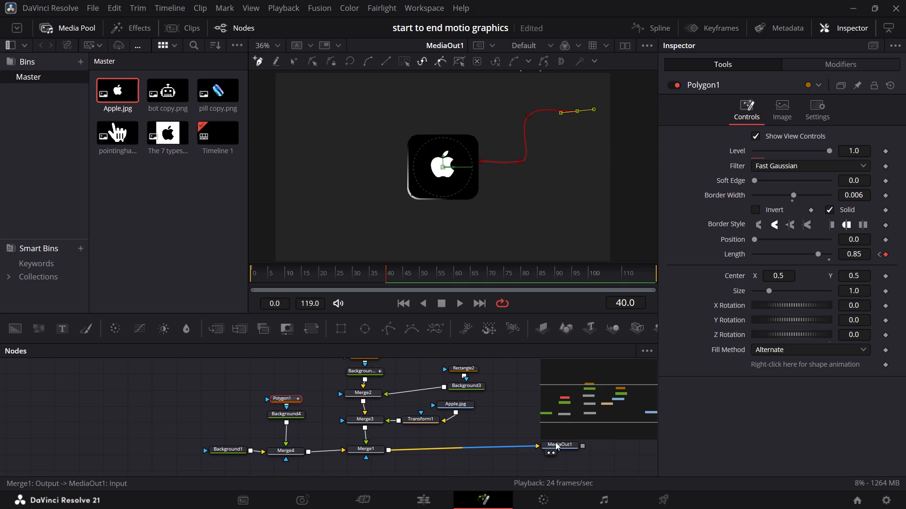
{"action": "left_click_drag", "start_coordinate": [555, 442], "coordinate": [551, 222]}
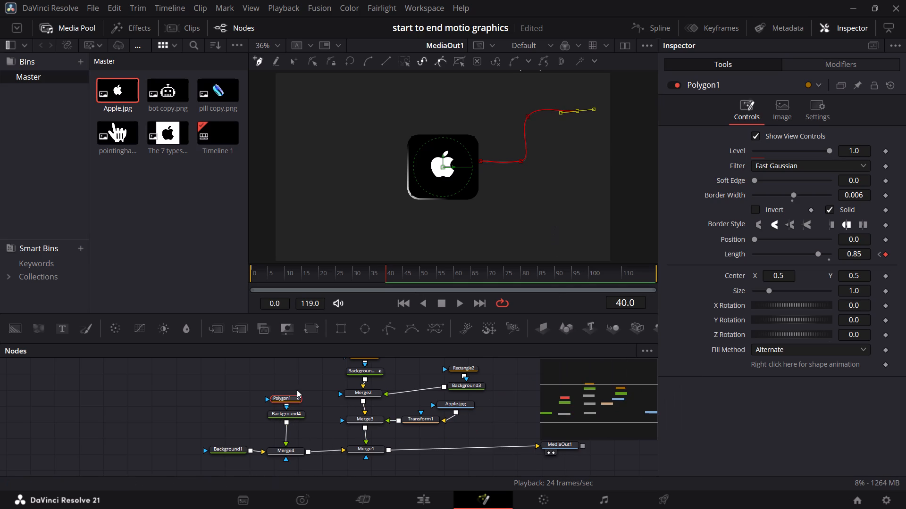
{"action": "left_click", "coordinate": [282, 395]}
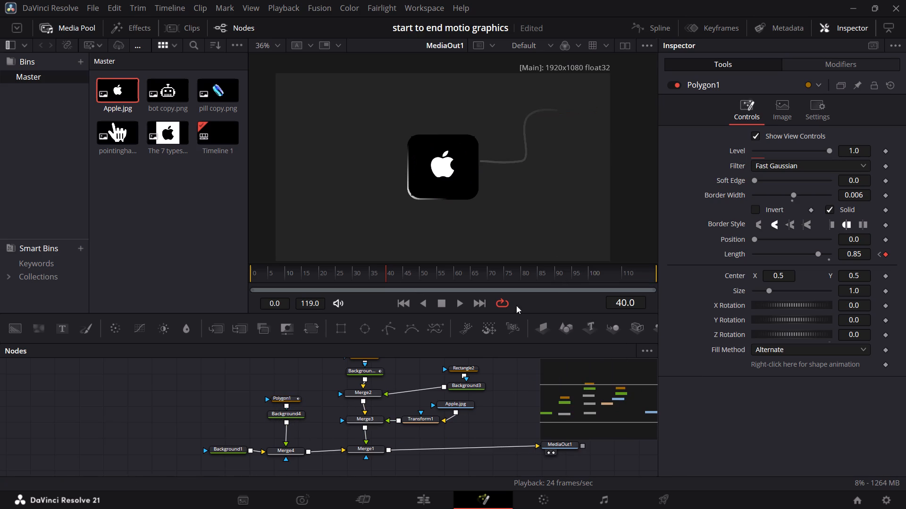
At frame 40, try shorter Polygon1 lengths and set the length keyframe to 1.0.
{"action": "left_click", "coordinate": [284, 398]}
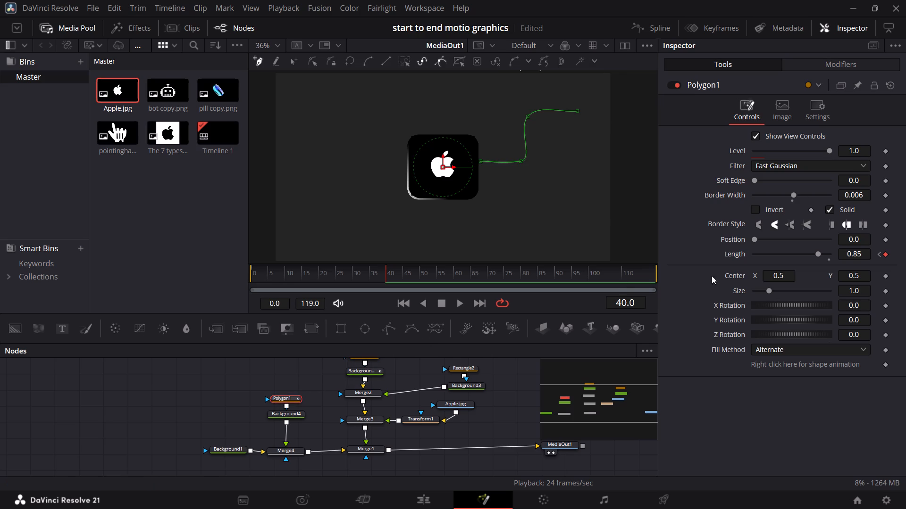
{"action": "left_click_drag", "start_coordinate": [816, 254], "coordinate": [837, 248]}
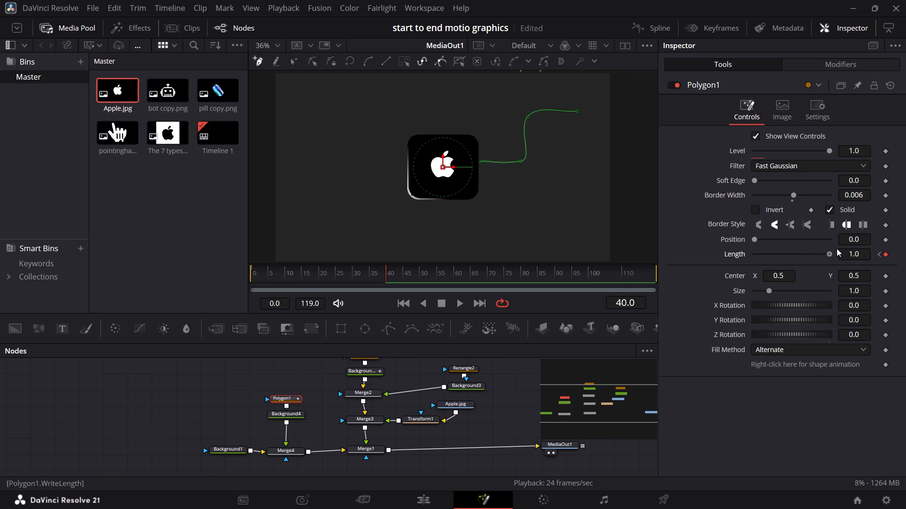
{"action": "left_click_drag", "start_coordinate": [837, 248], "coordinate": [821, 252]}
{"action": "left_click_drag", "start_coordinate": [823, 253], "coordinate": [835, 255]}
{"action": "left_click_drag", "start_coordinate": [835, 255], "coordinate": [763, 277]}
{"action": "left_click_drag", "start_coordinate": [763, 277], "coordinate": [867, 289]}
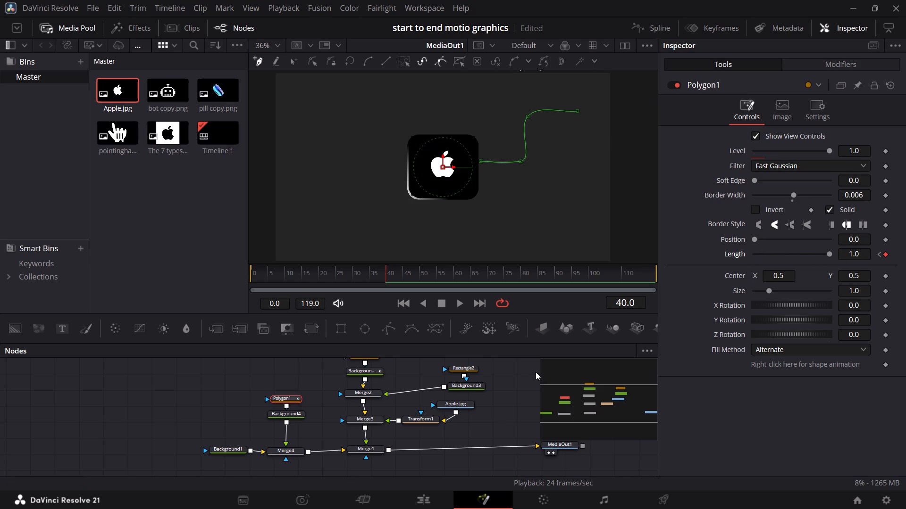
{"action": "left_click_drag", "start_coordinate": [553, 442], "coordinate": [517, 123]}
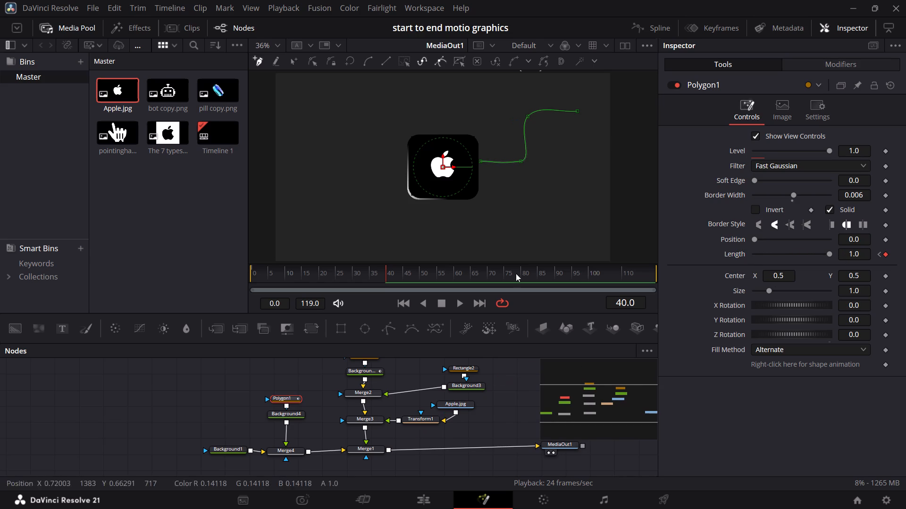
{"action": "left_click", "coordinate": [518, 383]}
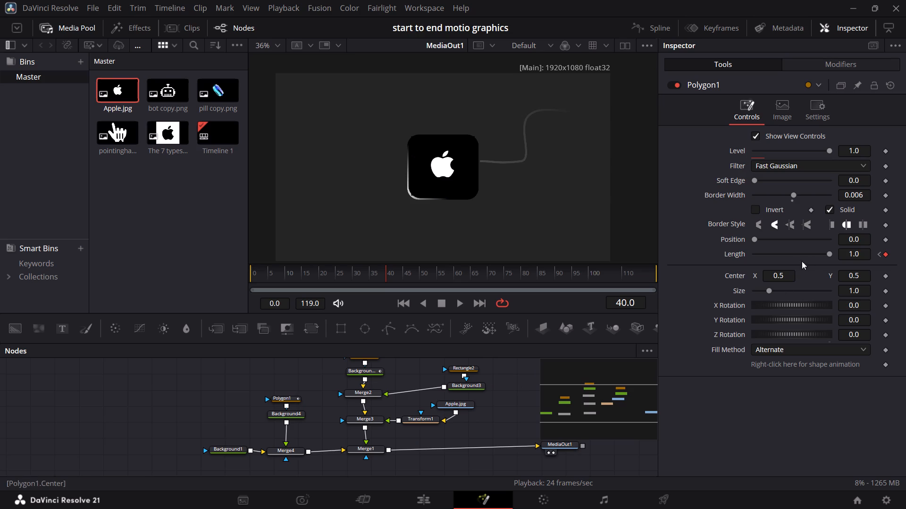
{"action": "left_click_drag", "start_coordinate": [829, 254], "coordinate": [793, 260]}
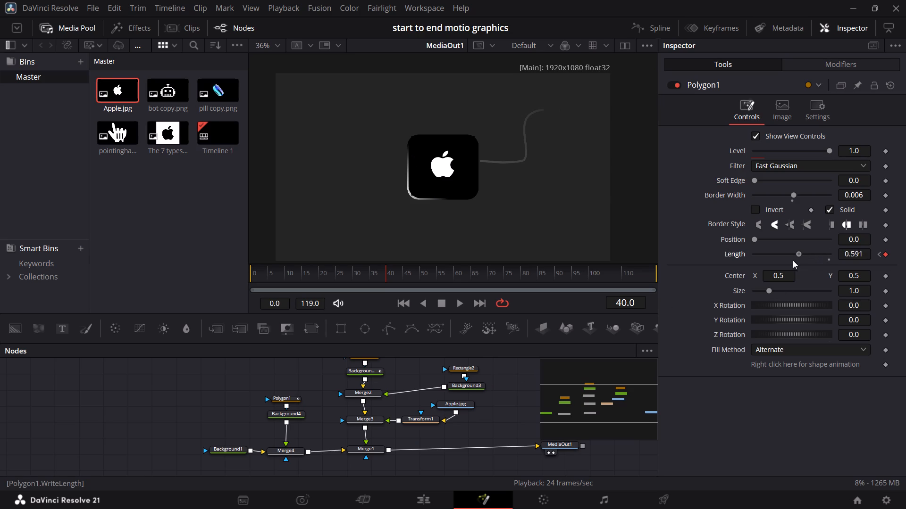
{"action": "left_click_drag", "start_coordinate": [793, 260], "coordinate": [843, 265]}
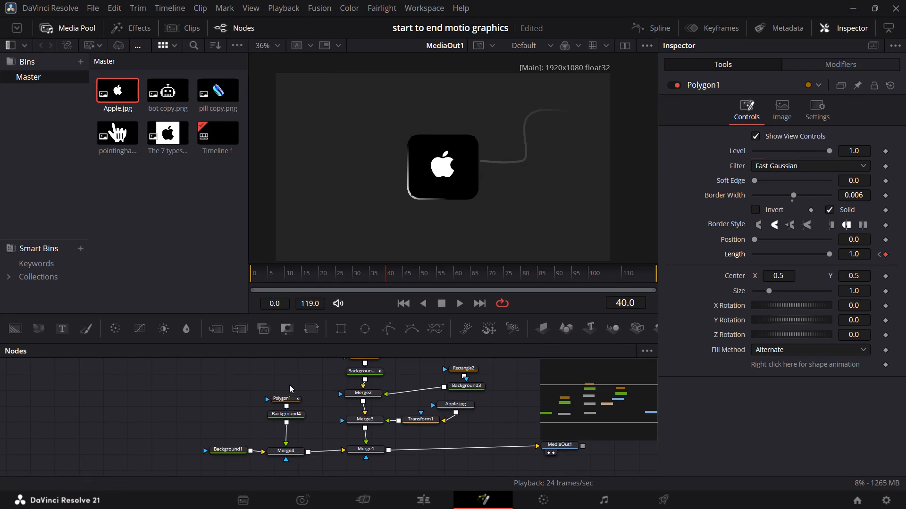
Move Background1, Background4, Merge4 and Polygon1 leftward in the node graph to open up space before Merge1.
{"action": "left_click_drag", "start_coordinate": [231, 452], "coordinate": [120, 465]}
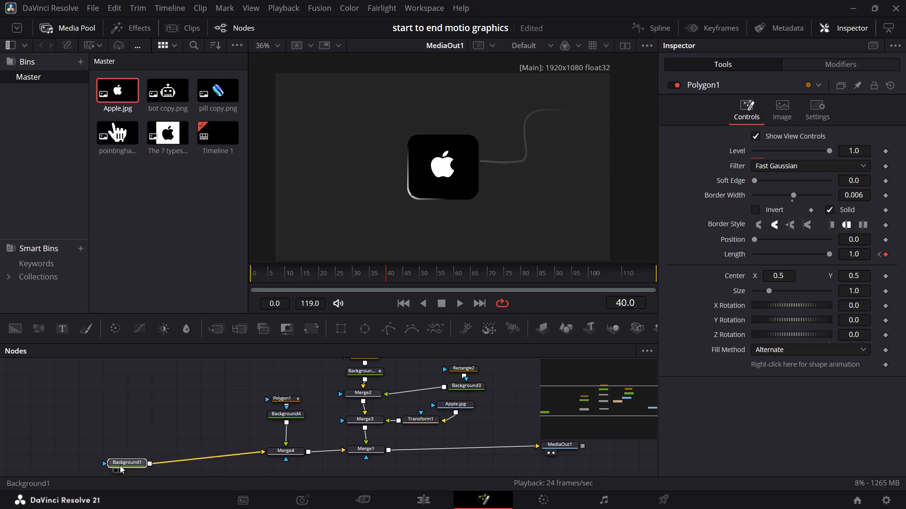
{"action": "left_click_drag", "start_coordinate": [120, 465], "coordinate": [94, 450]}
{"action": "left_click_drag", "start_coordinate": [291, 412], "coordinate": [201, 416]}
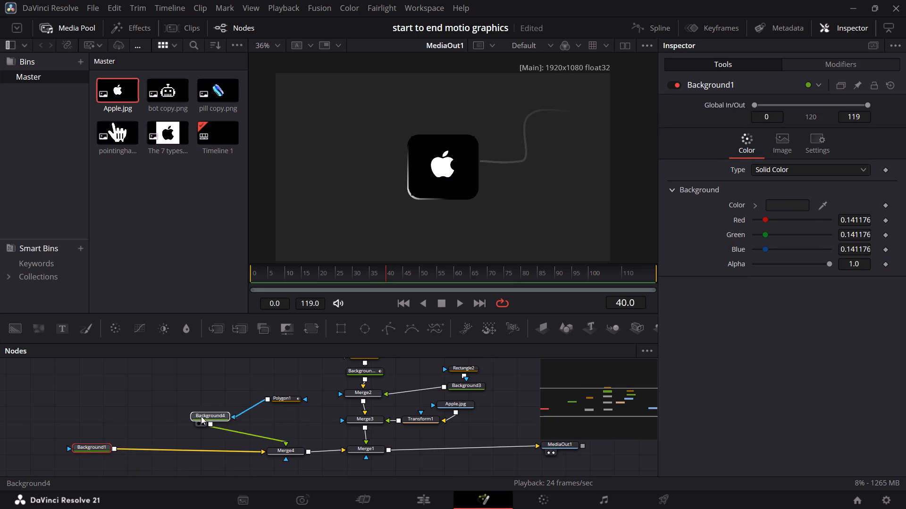
{"action": "left_click_drag", "start_coordinate": [201, 416], "coordinate": [187, 412]}
{"action": "left_click_drag", "start_coordinate": [293, 450], "coordinate": [205, 445]}
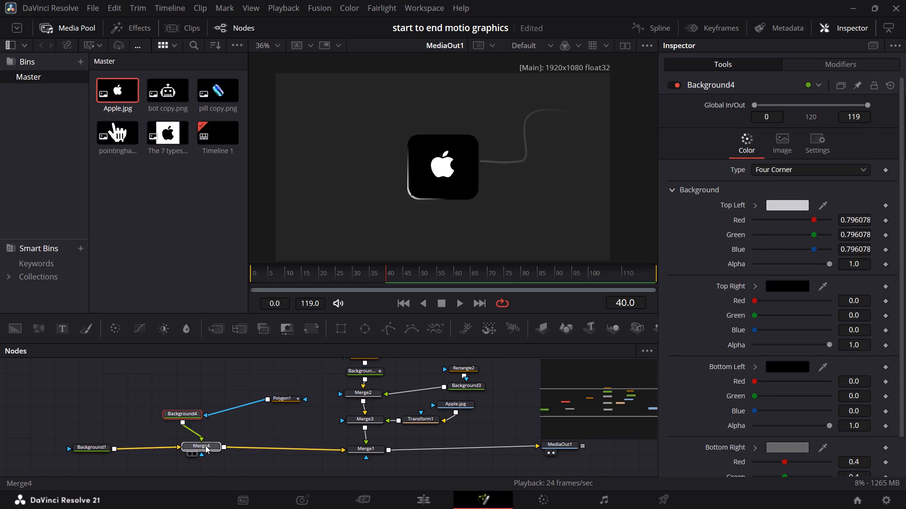
{"action": "left_click_drag", "start_coordinate": [205, 445], "coordinate": [188, 451]}
{"action": "left_click_drag", "start_coordinate": [282, 396], "coordinate": [190, 391]}
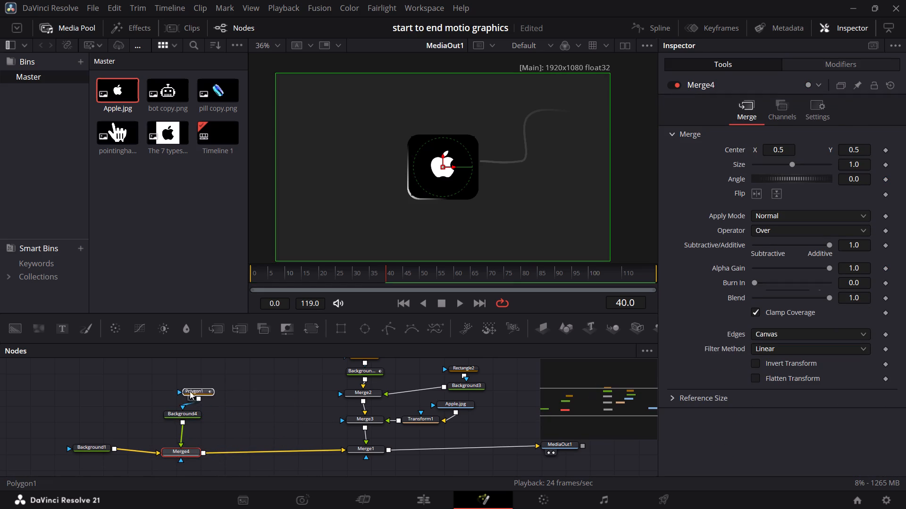
{"action": "left_click_drag", "start_coordinate": [190, 391], "coordinate": [178, 388]}
Duplicate the Polygon1, Background4 and Merge4 nodes and place the copies in the gap above the Merge4–Merge1 connection.
{"action": "left_click_drag", "start_coordinate": [201, 372], "coordinate": [183, 458]}
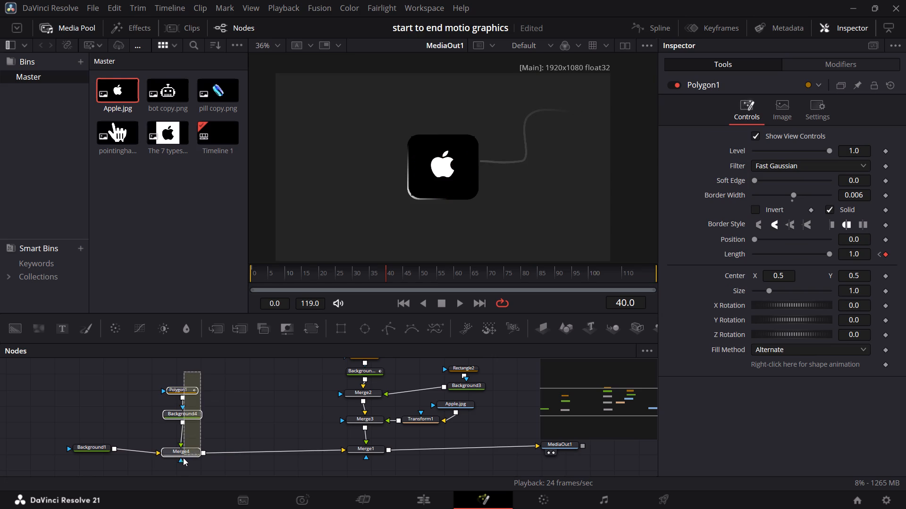
{"action": "left_click_drag", "start_coordinate": [183, 458], "coordinate": [183, 460]}
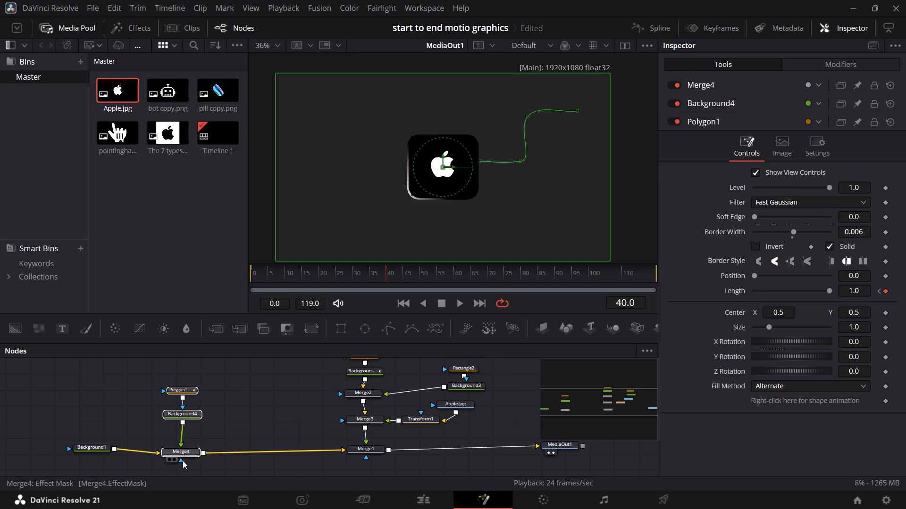
{"action": "key", "text": "ctrl+c"}
{"action": "left_click", "coordinate": [263, 419]}
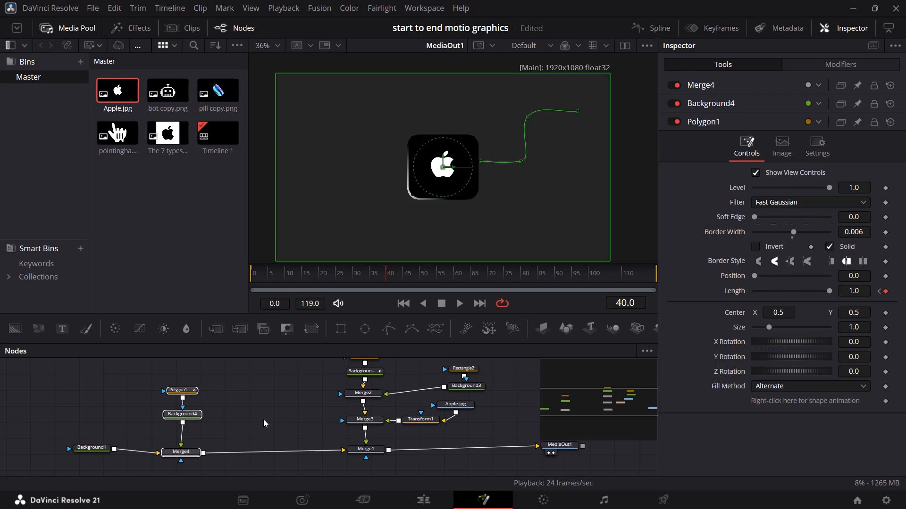
{"action": "key", "text": "ctrl+v"}
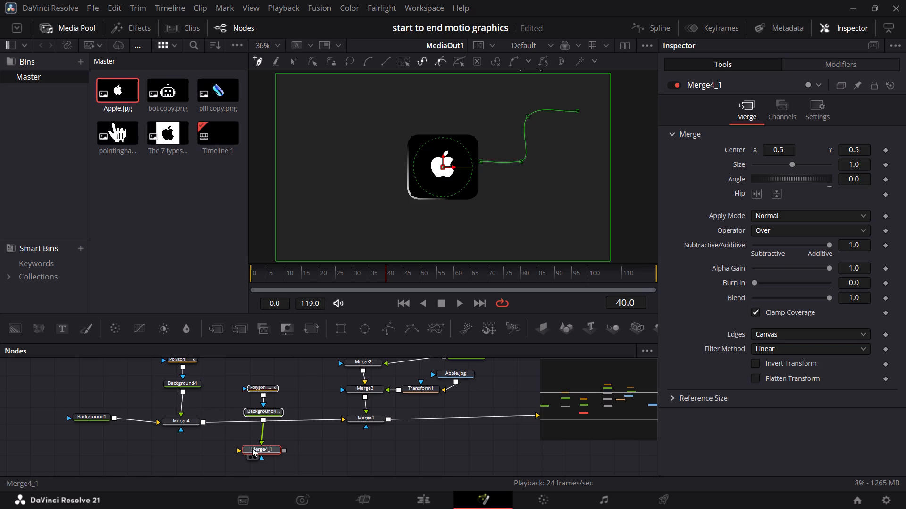
{"action": "left_click_drag", "start_coordinate": [252, 448], "coordinate": [250, 395]}
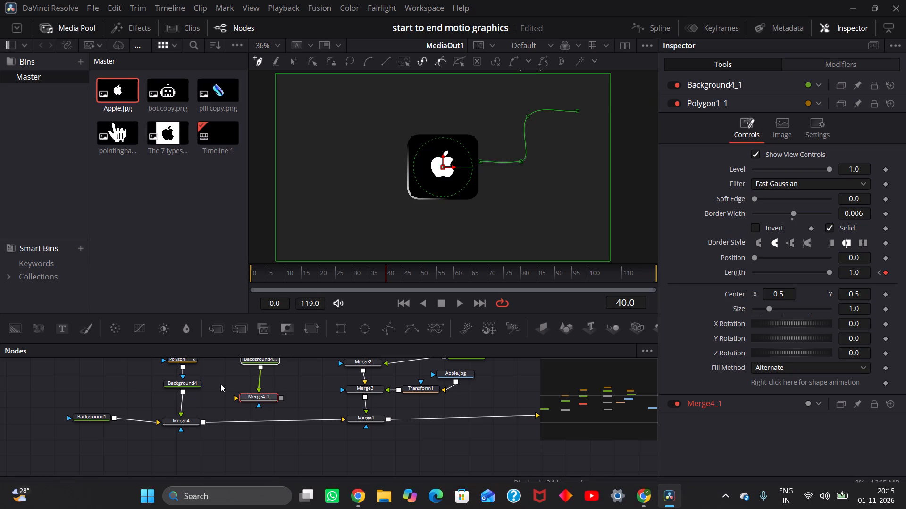
Insert a Transform node between Background4 and Merge4 and set its size to 0.91.
{"action": "left_click", "coordinate": [188, 383]}
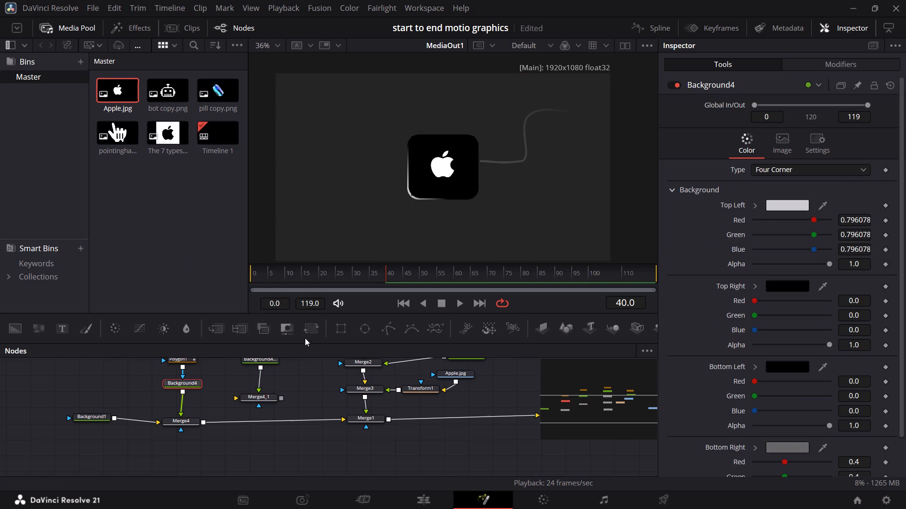
{"action": "left_click", "coordinate": [311, 324]}
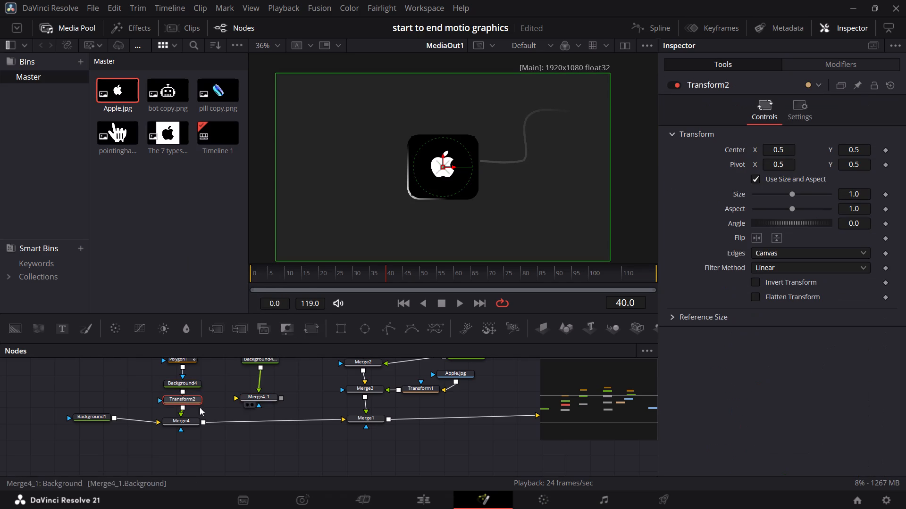
{"action": "left_click", "coordinate": [180, 398]}
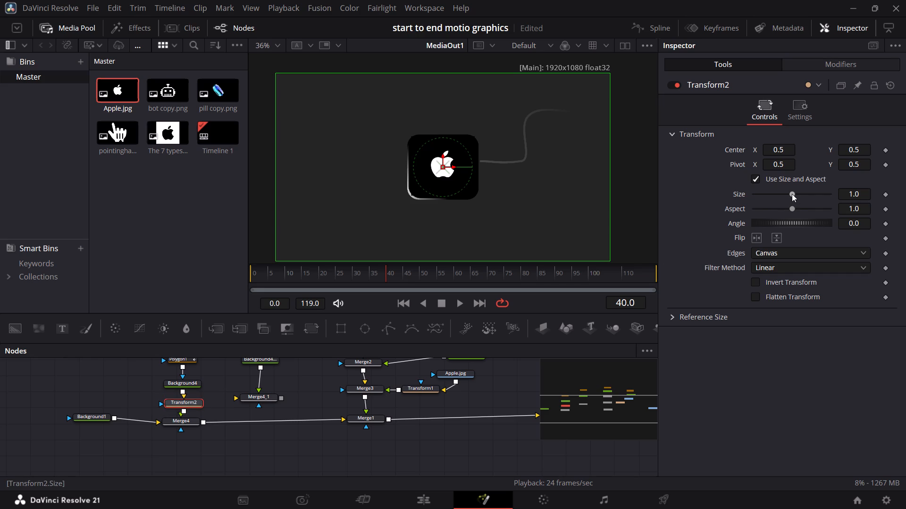
{"action": "left_click_drag", "start_coordinate": [789, 193], "coordinate": [785, 200]}
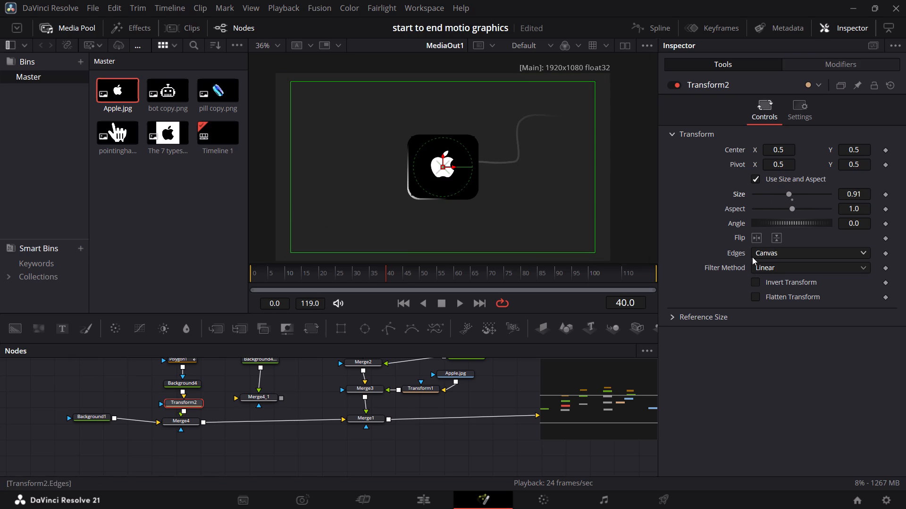
Shift the Transform2 pivot horizontally, trying several X values and leaving it at 0.551.
{"action": "left_click_drag", "start_coordinate": [774, 165], "coordinate": [797, 160]}
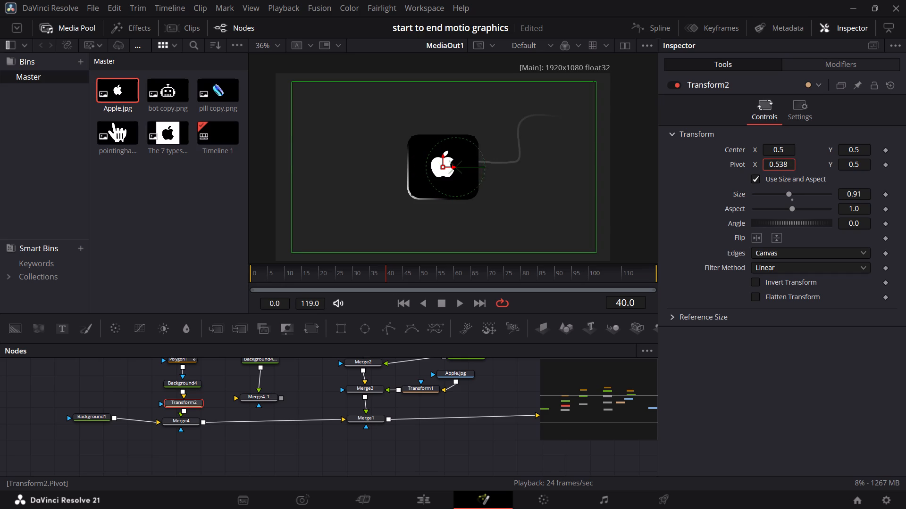
{"action": "left_click_drag", "start_coordinate": [797, 160], "coordinate": [780, 160]}
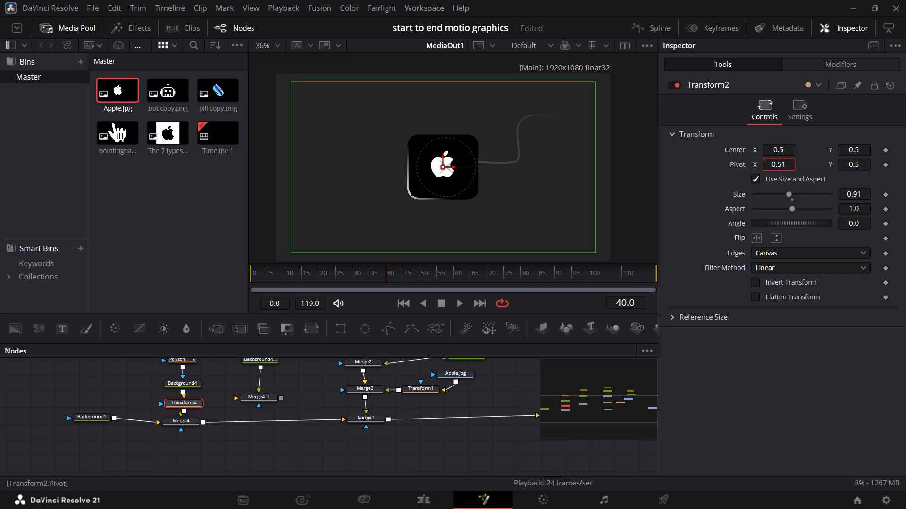
{"action": "left_click_drag", "start_coordinate": [780, 160], "coordinate": [805, 161]}
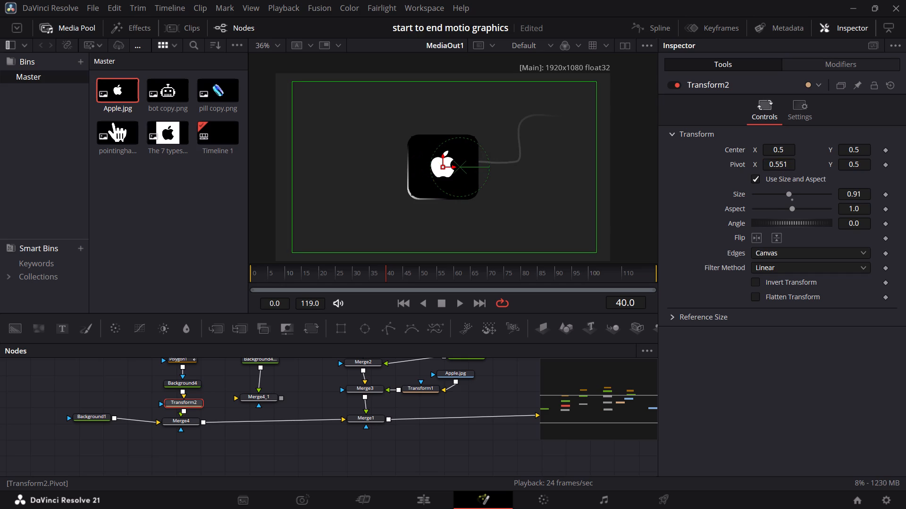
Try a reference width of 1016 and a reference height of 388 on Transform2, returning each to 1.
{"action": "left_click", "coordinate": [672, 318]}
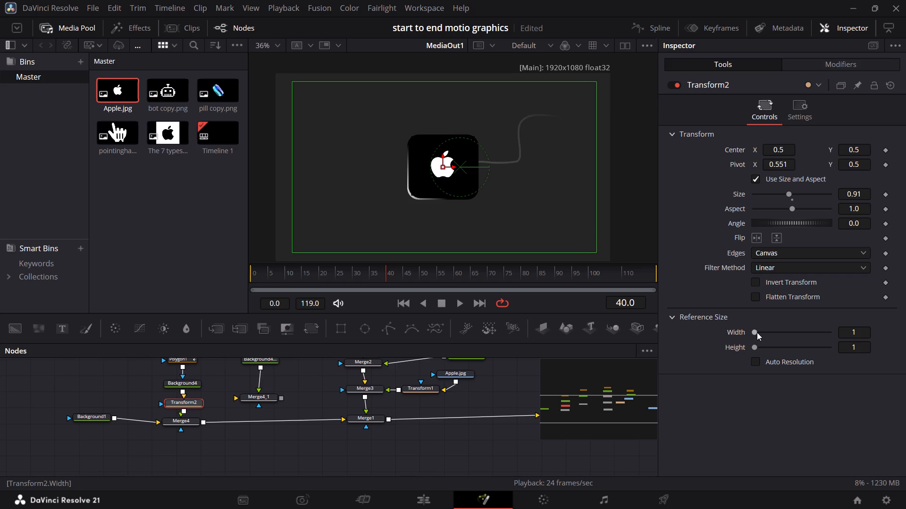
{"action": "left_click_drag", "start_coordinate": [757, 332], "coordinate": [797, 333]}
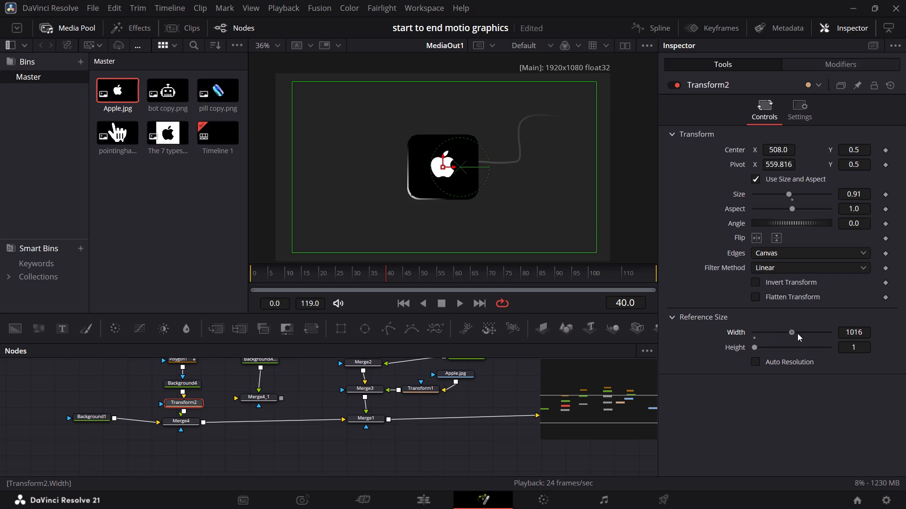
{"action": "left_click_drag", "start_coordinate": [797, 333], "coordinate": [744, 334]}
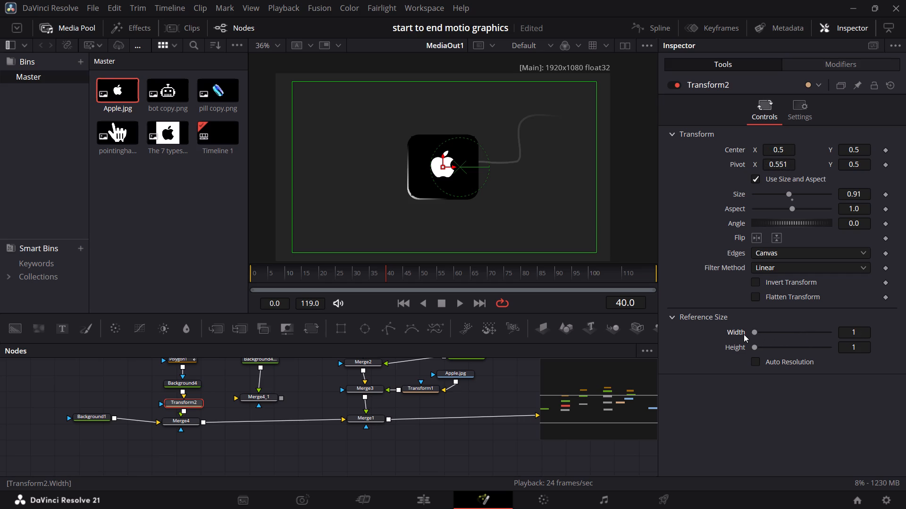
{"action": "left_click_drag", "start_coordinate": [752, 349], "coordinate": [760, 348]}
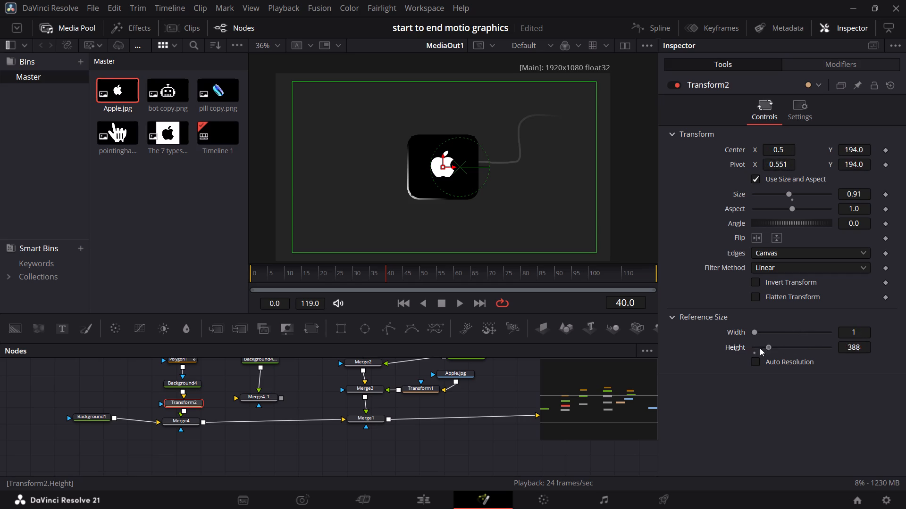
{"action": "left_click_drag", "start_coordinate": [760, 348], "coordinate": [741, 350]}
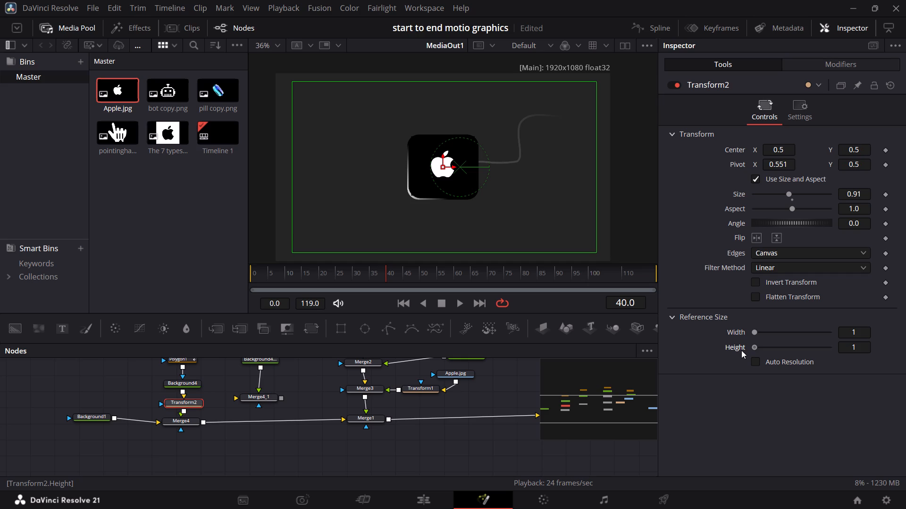
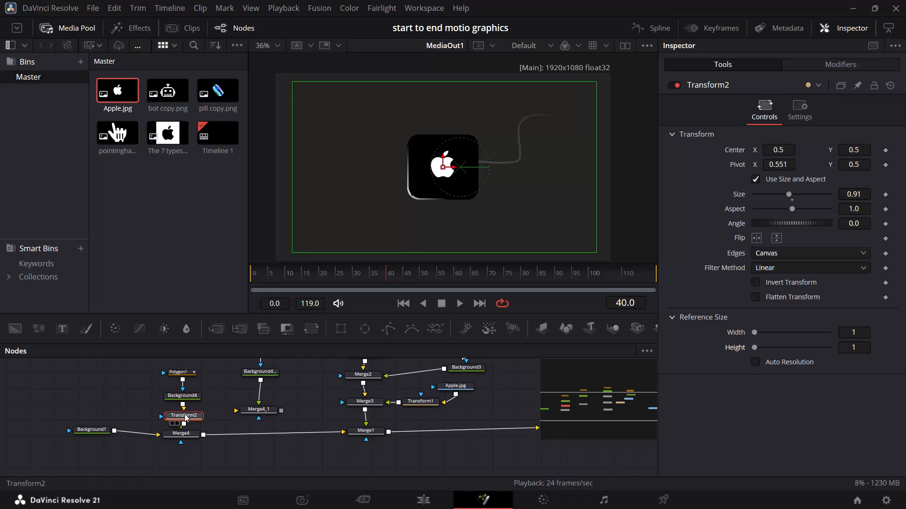
Delete the Transform2 node between Background4 and Merge4.
{"action": "left_click", "coordinate": [185, 414]}
{"action": "key", "text": "BackSpace"}
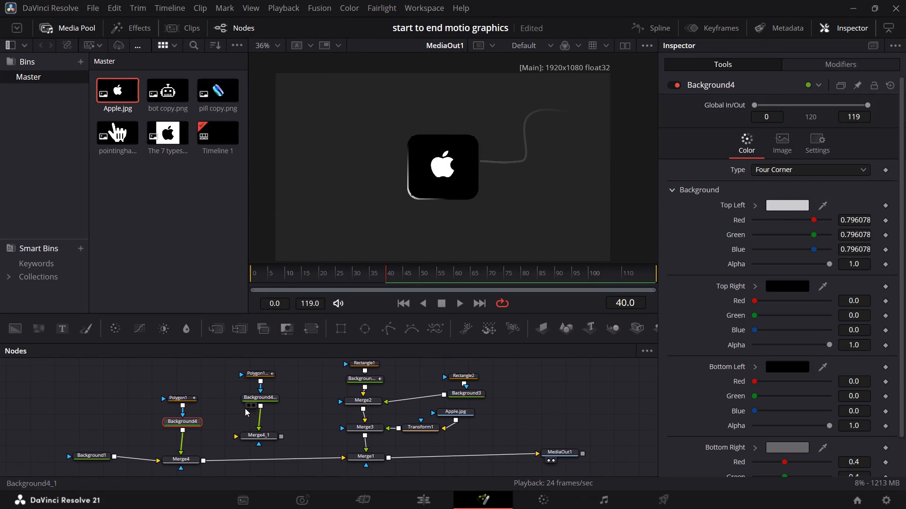
Insert the duplicated polygon, background and merge branch into the connection between Merge4 and Merge1.
{"action": "left_click_drag", "start_coordinate": [258, 435], "coordinate": [260, 459]}
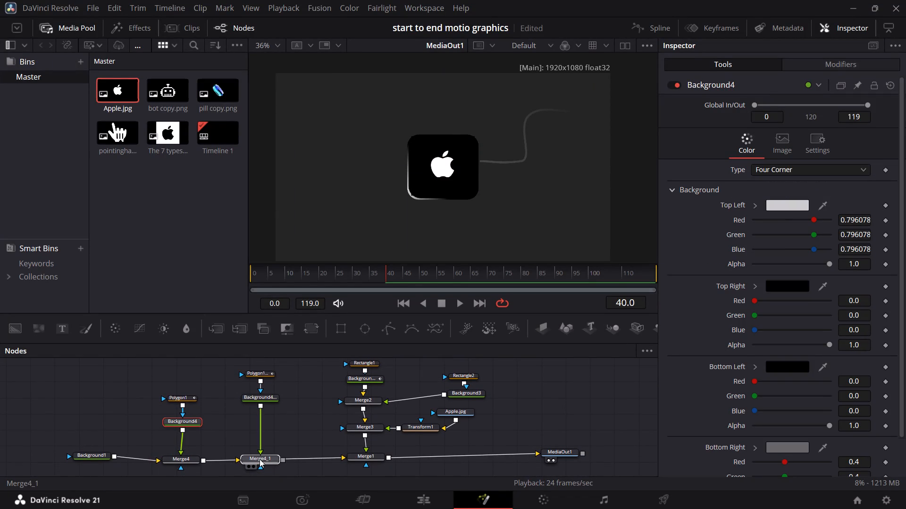
{"action": "left_click_drag", "start_coordinate": [260, 459], "coordinate": [265, 455]}
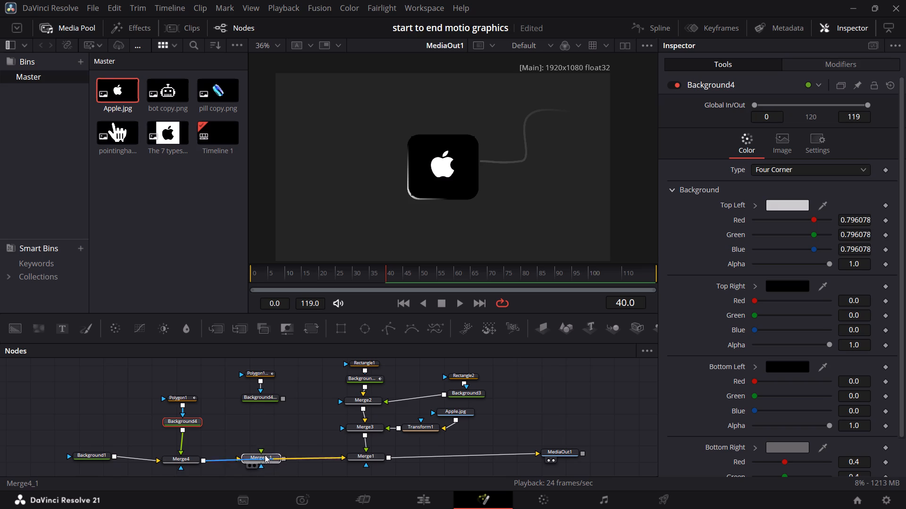
{"action": "left_click_drag", "start_coordinate": [265, 455], "coordinate": [259, 433]}
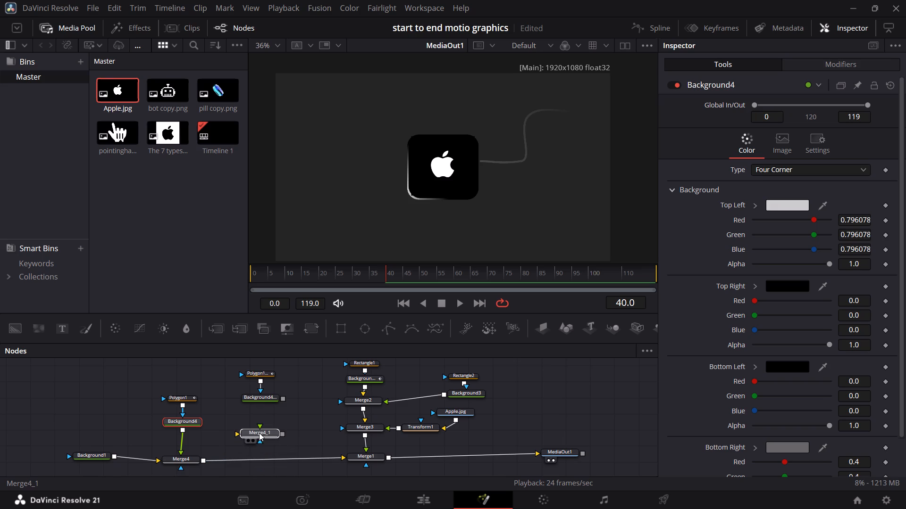
{"action": "left_click_drag", "start_coordinate": [259, 433], "coordinate": [259, 427]}
{"action": "left_click_drag", "start_coordinate": [284, 372], "coordinate": [261, 408]}
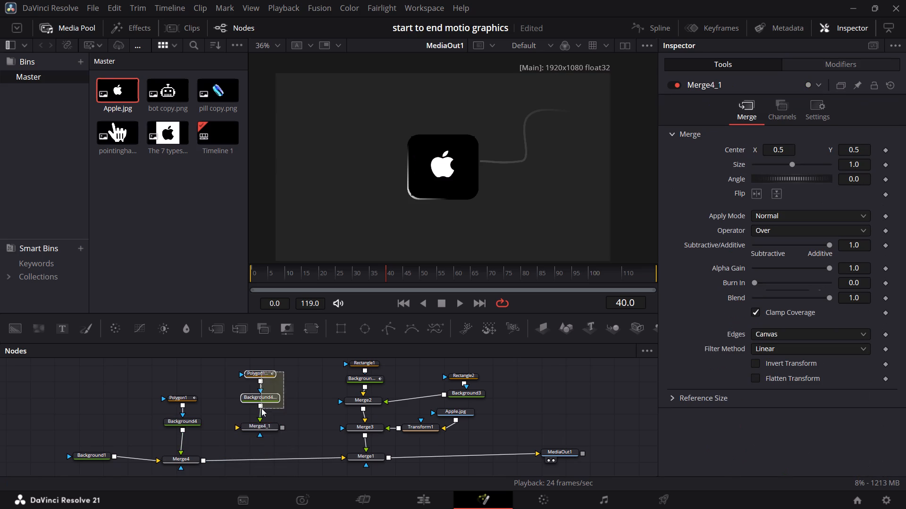
{"action": "left_click_drag", "start_coordinate": [261, 408], "coordinate": [259, 436]}
{"action": "left_click_drag", "start_coordinate": [263, 425], "coordinate": [262, 453], "text": "shift"}
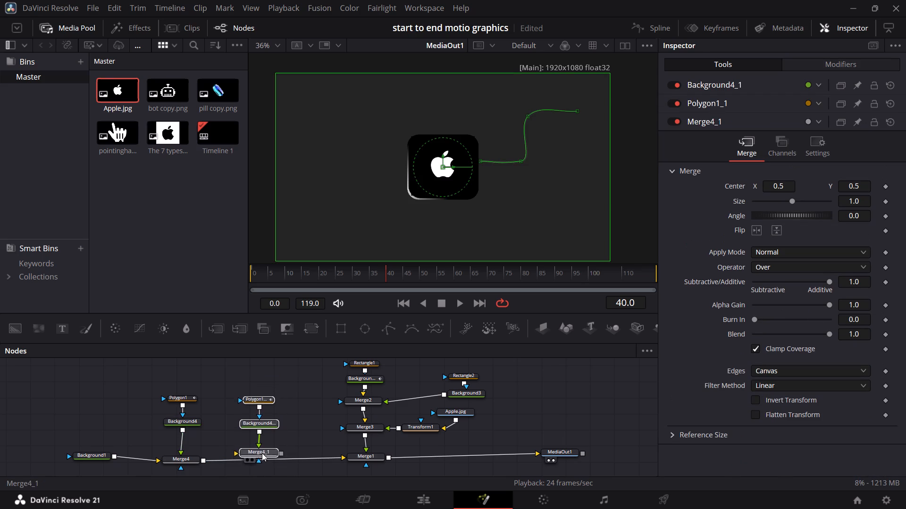
{"action": "left_click_drag", "start_coordinate": [262, 453], "coordinate": [263, 456], "text": "shift"}
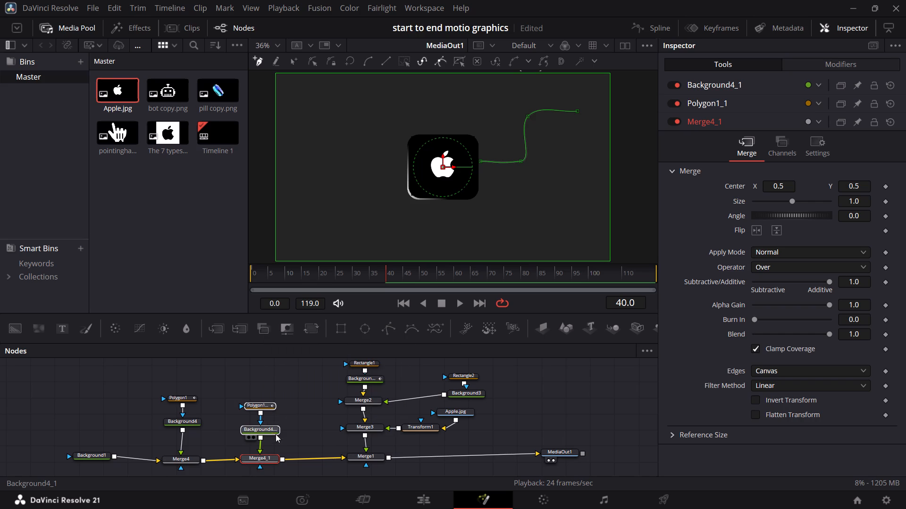
Insert a vertically flipped Transform node between Background4_1 and Merge4_1, and play the animation from the start.
{"action": "left_click", "coordinate": [258, 424]}
{"action": "left_click", "coordinate": [259, 426]}
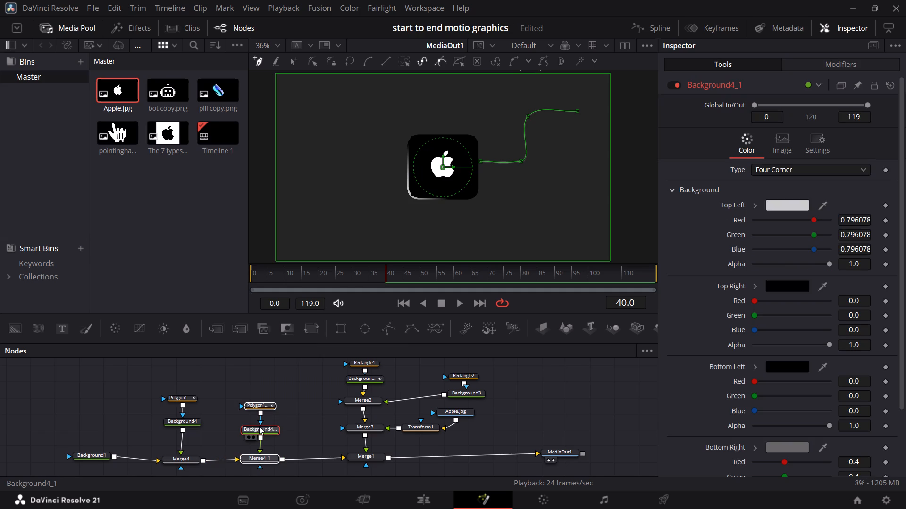
{"action": "left_click", "coordinate": [319, 330]}
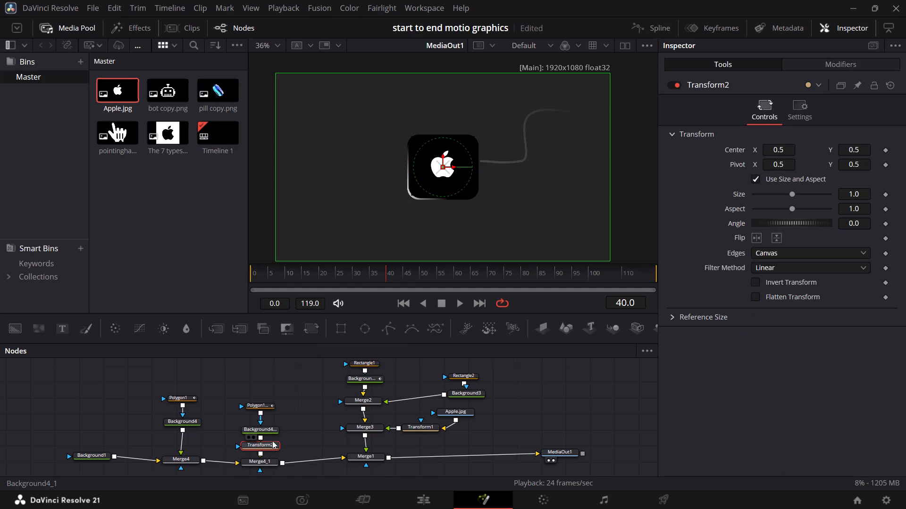
{"action": "left_click", "coordinate": [267, 446]}
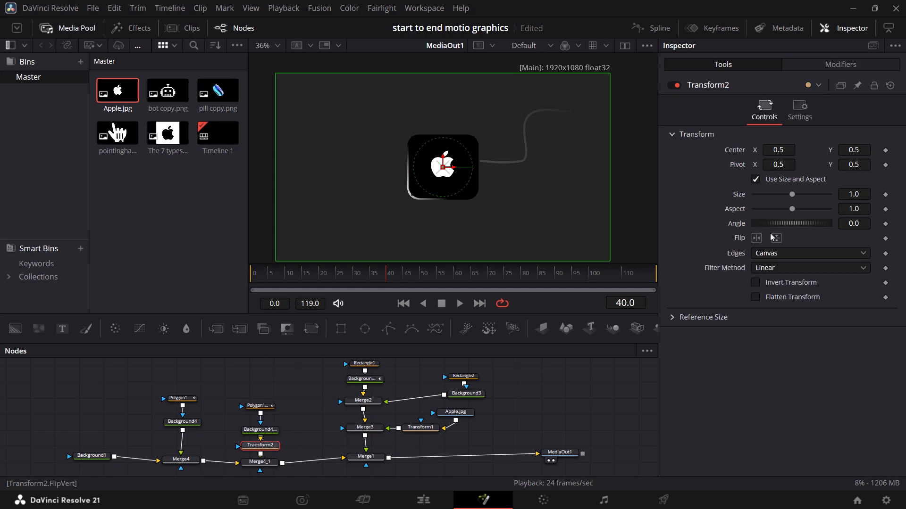
{"action": "left_click", "coordinate": [776, 235]}
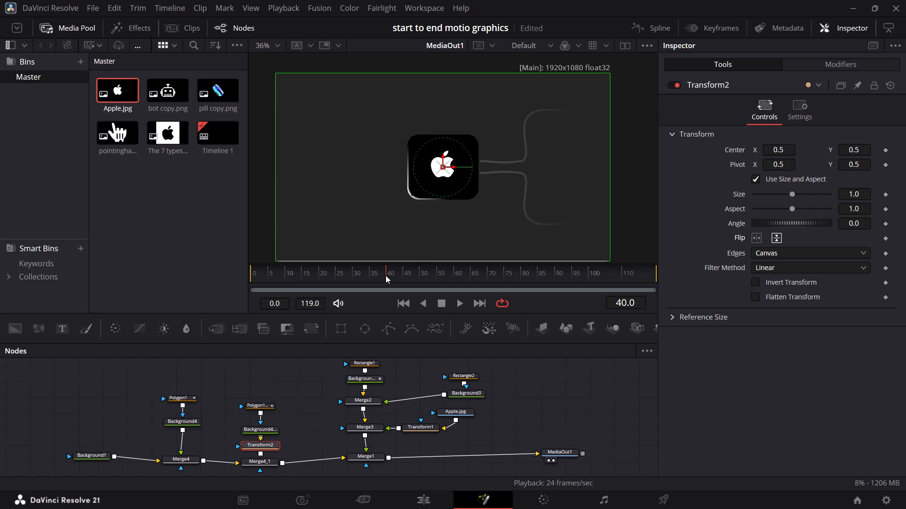
{"action": "left_click_drag", "start_coordinate": [385, 275], "coordinate": [231, 257]}
{"action": "key", "text": "space"}
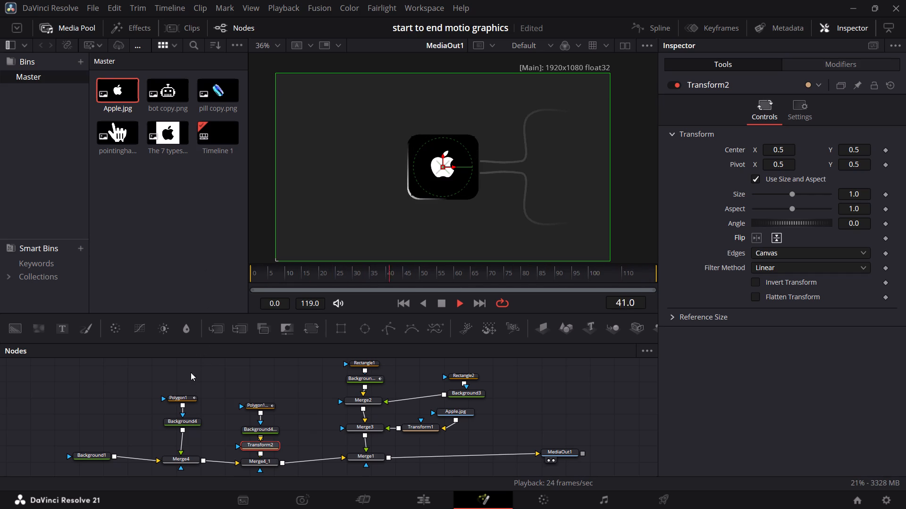
Insert a Transform node between Background4 and Merge4.
{"action": "left_click", "coordinate": [188, 421]}
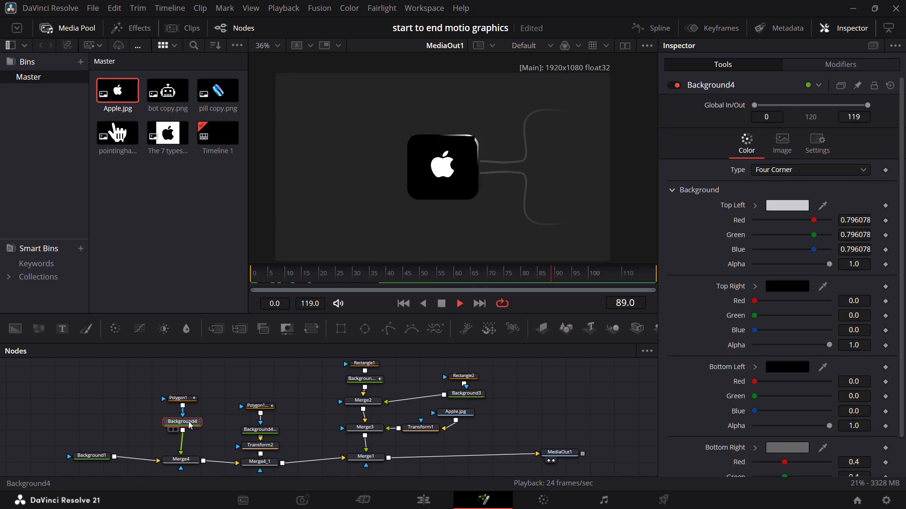
{"action": "left_click", "coordinate": [311, 325]}
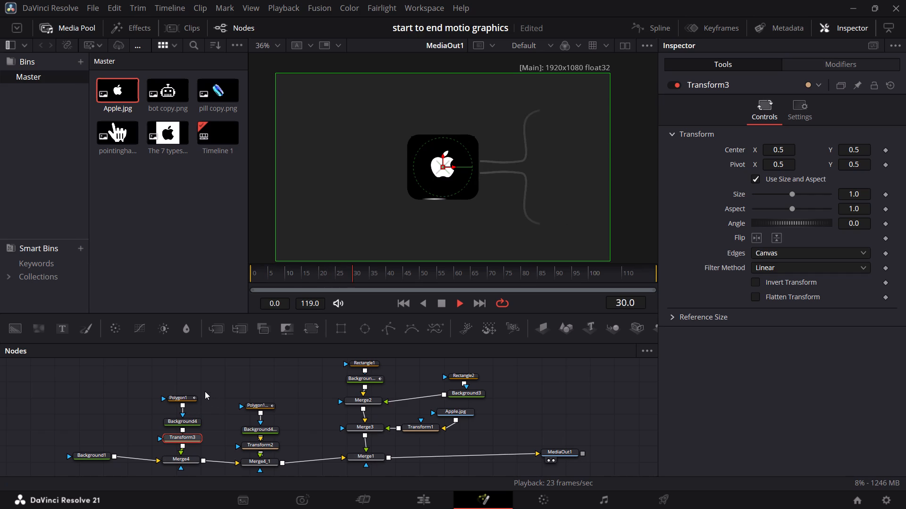
Copy the Polygon1, Background4, Transform3 and Merge4 nodes, and move both line branches closer to Background1 to free space before Merge1.
{"action": "left_click_drag", "start_coordinate": [205, 391], "coordinate": [183, 437]}
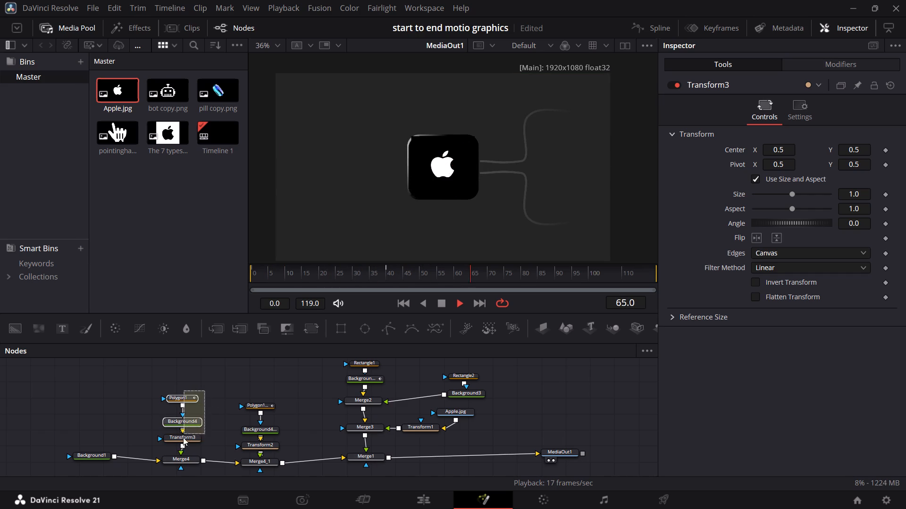
{"action": "left_click_drag", "start_coordinate": [183, 437], "coordinate": [172, 467]}
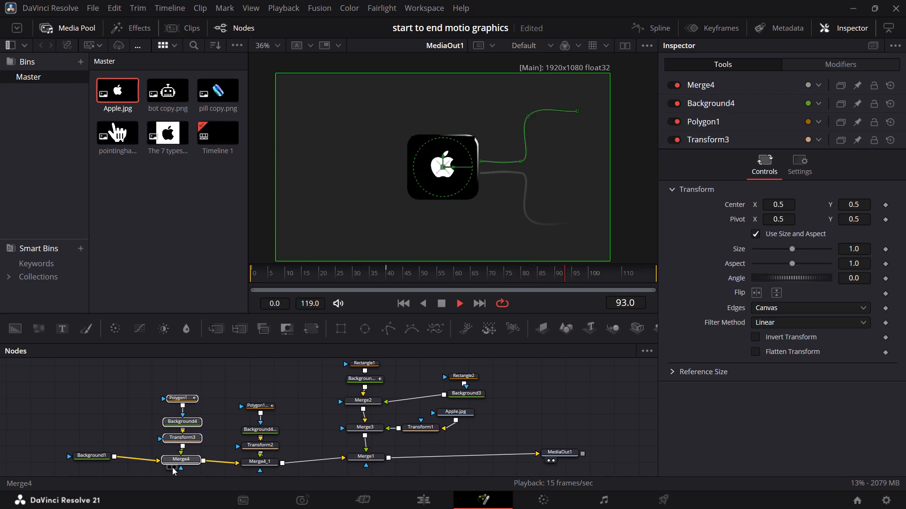
{"action": "key", "text": "ctrl+c"}
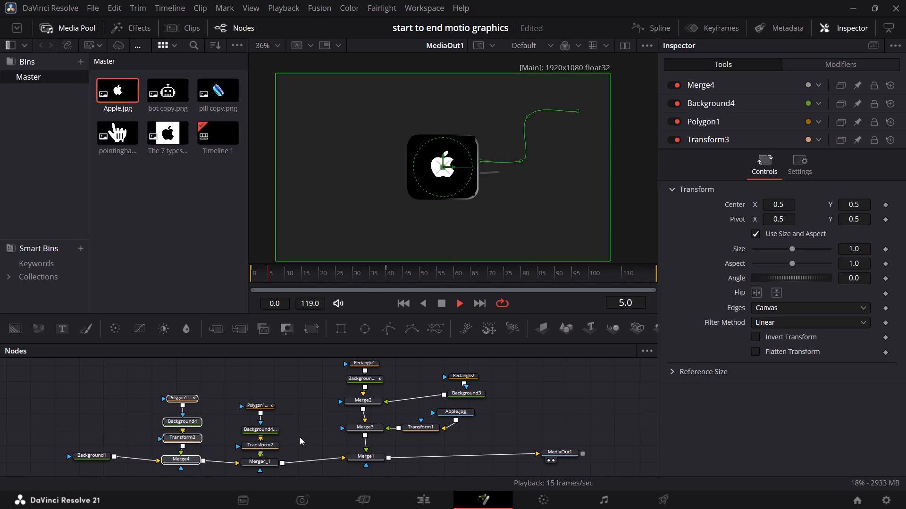
{"action": "left_click_drag", "start_coordinate": [192, 460], "coordinate": [174, 457]}
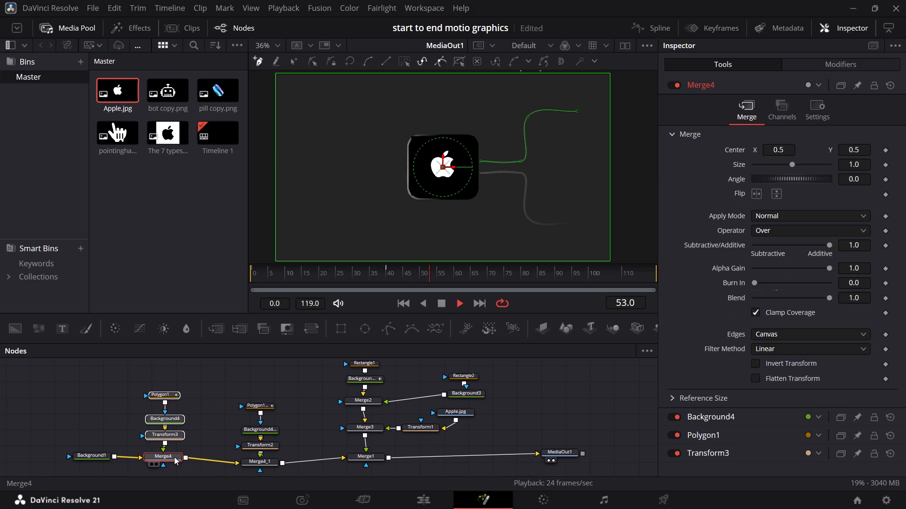
{"action": "left_click_drag", "start_coordinate": [268, 460], "coordinate": [230, 457]}
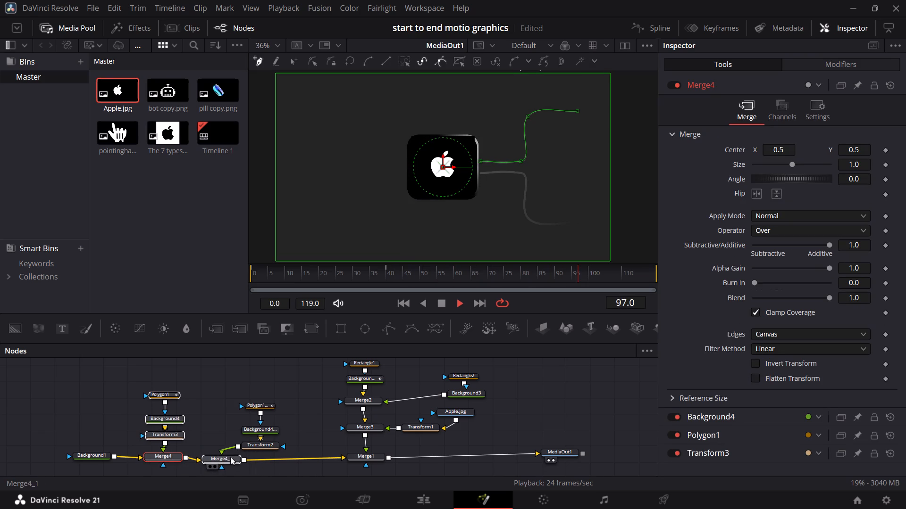
{"action": "left_click_drag", "start_coordinate": [263, 446], "coordinate": [234, 445]}
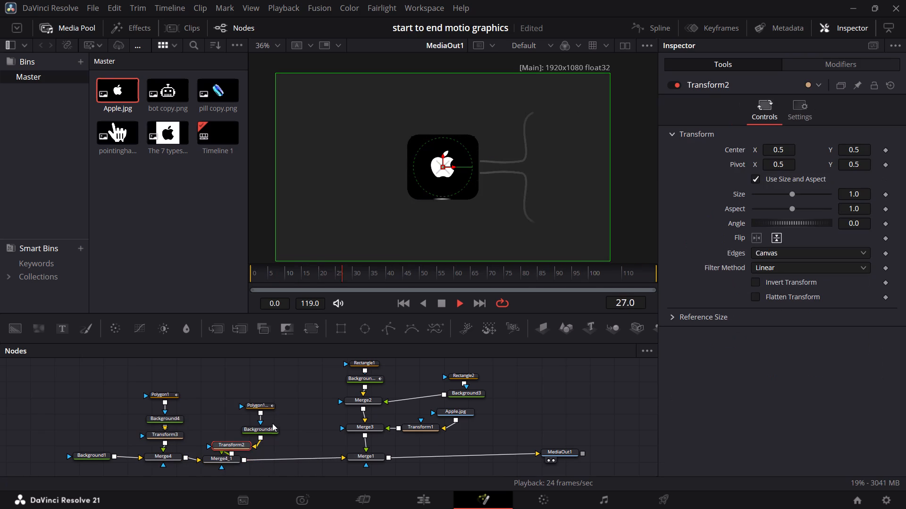
{"action": "left_click_drag", "start_coordinate": [270, 428], "coordinate": [237, 426]}
{"action": "left_click_drag", "start_coordinate": [268, 404], "coordinate": [257, 404]}
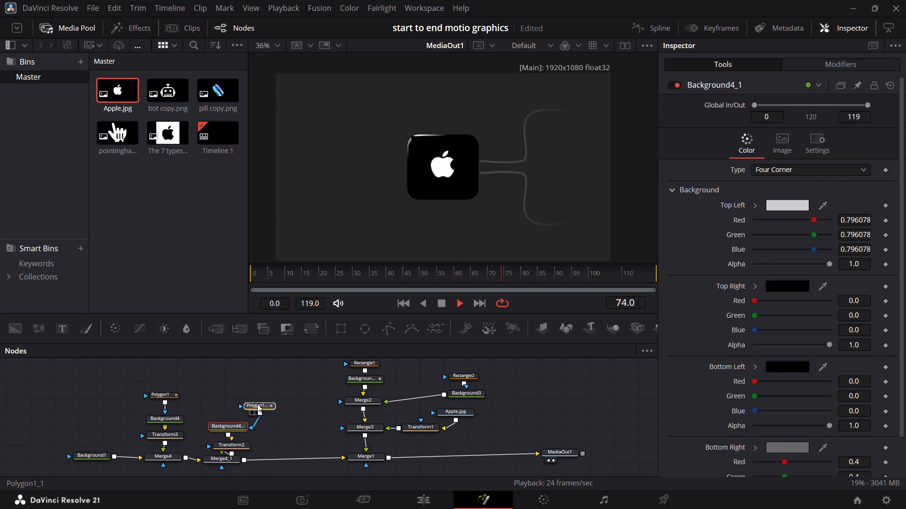
{"action": "left_click_drag", "start_coordinate": [257, 404], "coordinate": [236, 402]}
Paste two copies of the polygon, background, transform and merge branch in the free space before Merge1.
{"action": "left_click", "coordinate": [276, 428]}
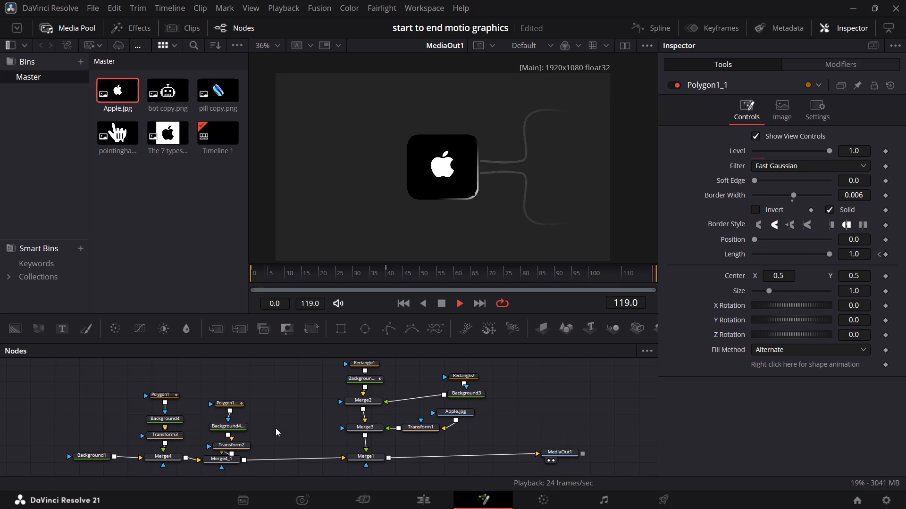
{"action": "key", "text": "ctrl+v"}
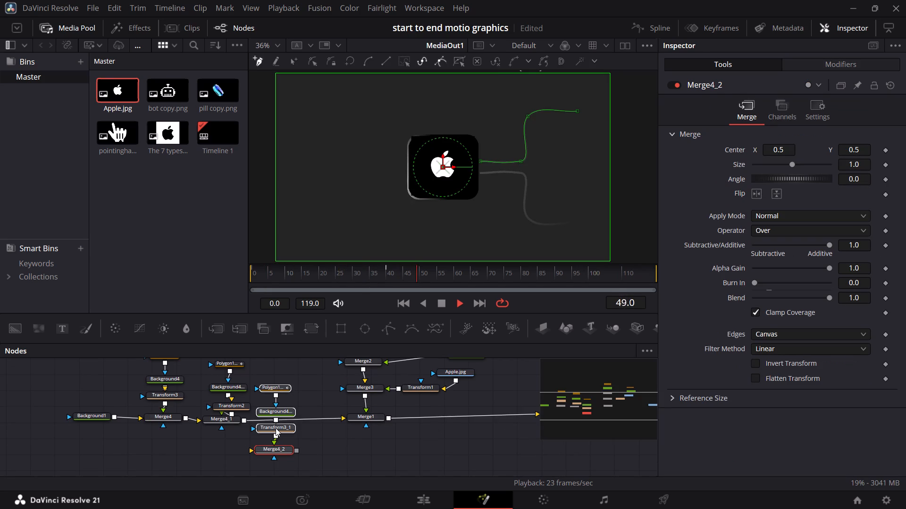
{"action": "key", "text": "ctrl+v"}
Insert the first pasted branch into the connection between Merge4_1 and Merge1, with its transform feeding its merge's foreground.
{"action": "scroll", "coordinate": [420, 414], "scroll_direction": "up", "scroll_amount": 1}
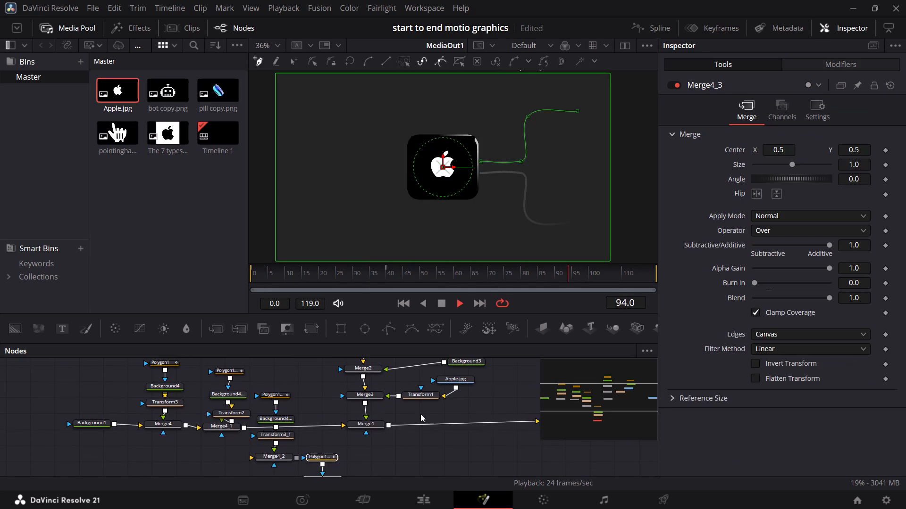
{"action": "scroll", "coordinate": [420, 414], "scroll_direction": "up", "scroll_amount": 1}
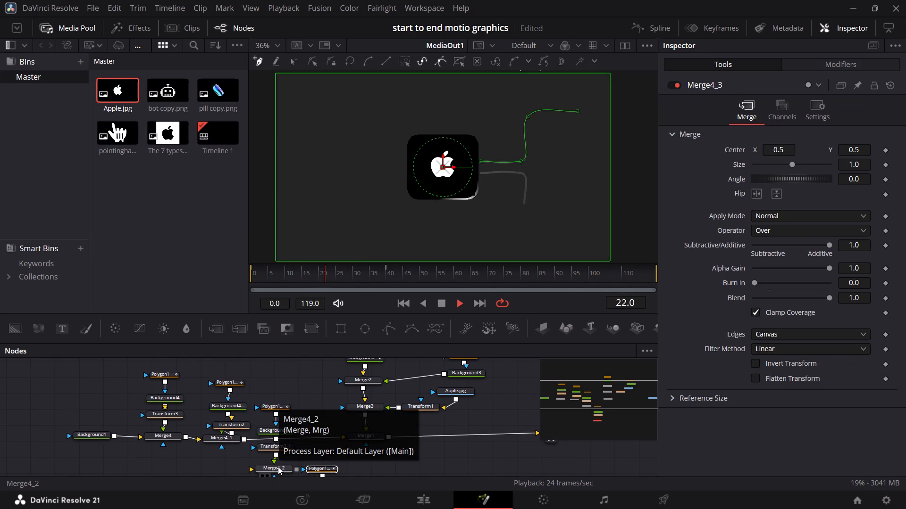
{"action": "left_click_drag", "start_coordinate": [278, 467], "coordinate": [275, 463], "text": "shift"}
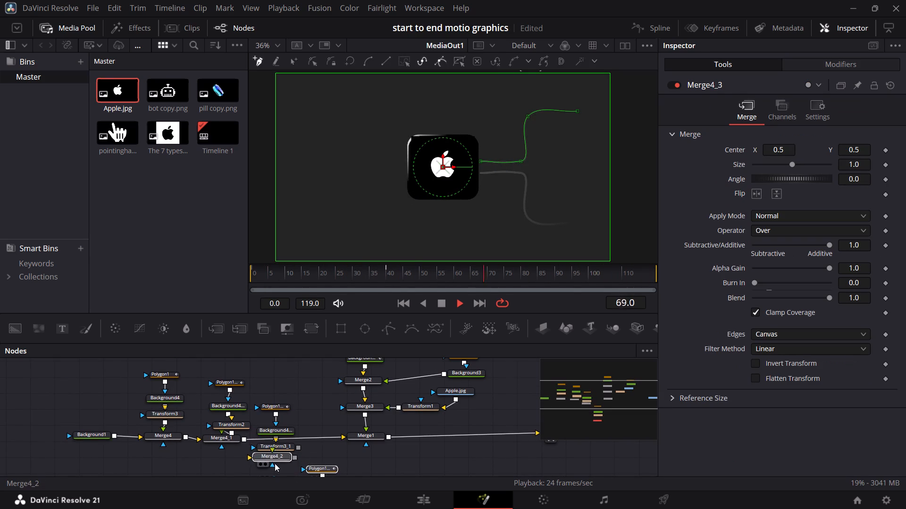
{"action": "left_click_drag", "start_coordinate": [275, 463], "coordinate": [276, 474], "text": "shift"}
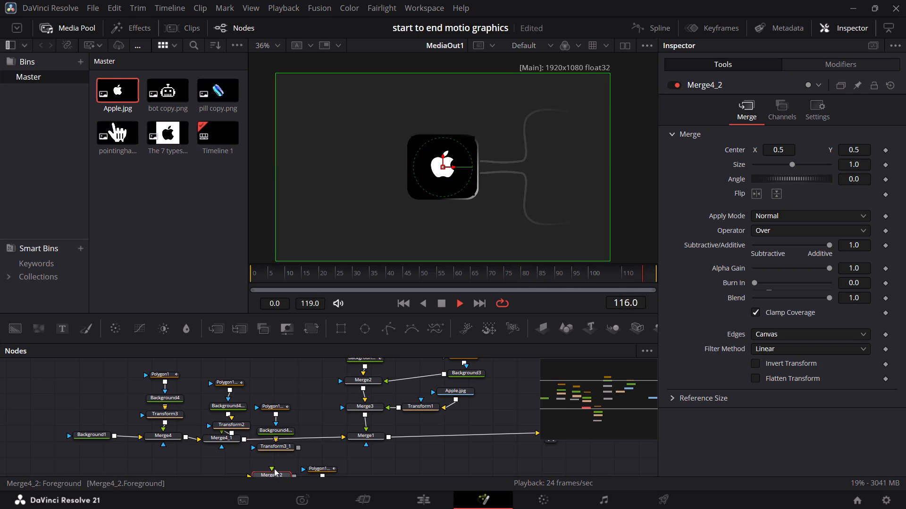
{"action": "left_click_drag", "start_coordinate": [300, 447], "coordinate": [273, 466]}
{"action": "left_click_drag", "start_coordinate": [286, 394], "coordinate": [272, 473]}
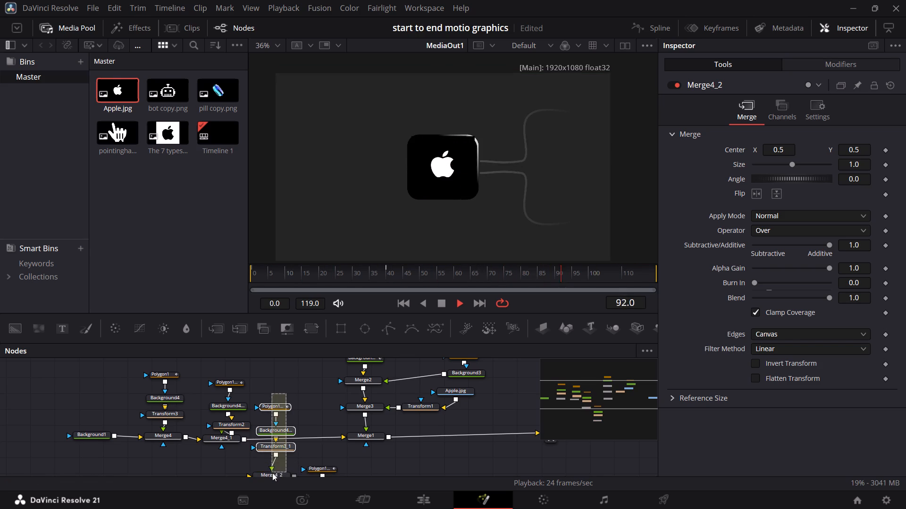
{"action": "left_click_drag", "start_coordinate": [272, 473], "coordinate": [272, 478]}
{"action": "left_click_drag", "start_coordinate": [277, 451], "coordinate": [278, 440], "text": "shift"}
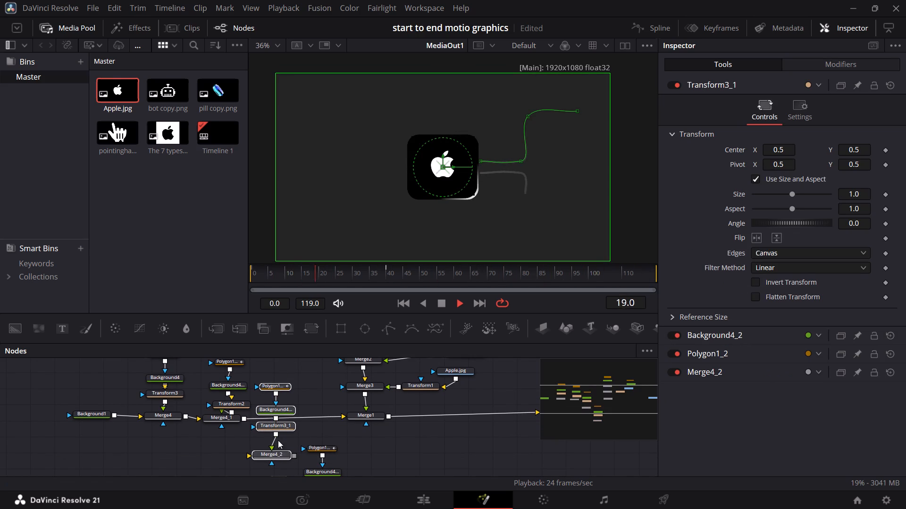
{"action": "left_click_drag", "start_coordinate": [278, 440], "coordinate": [278, 440], "text": "shift"}
{"action": "left_click", "coordinate": [277, 452], "text": "shift"}
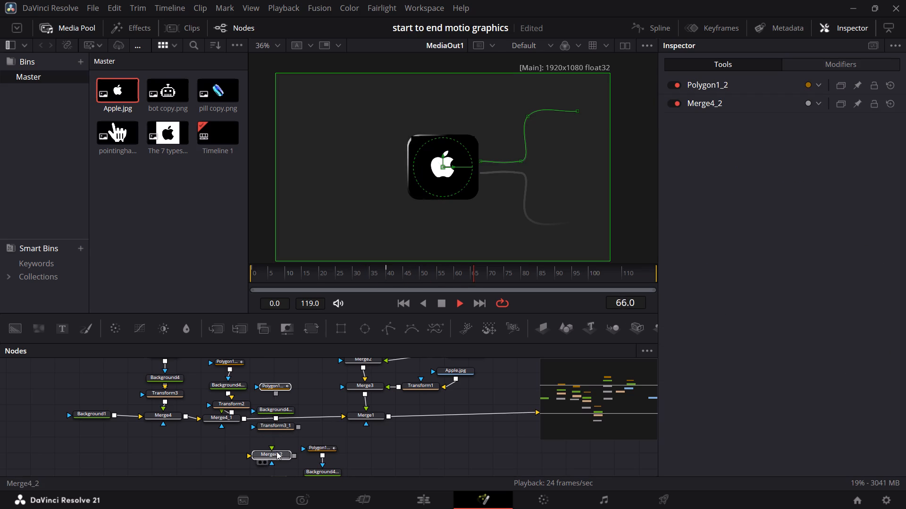
{"action": "left_click_drag", "start_coordinate": [296, 372], "coordinate": [280, 410], "text": "shift"}
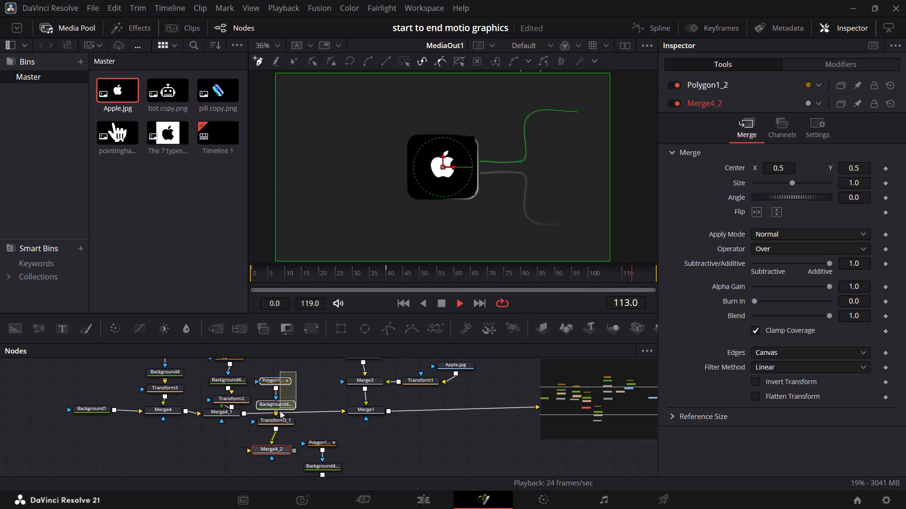
{"action": "left_click_drag", "start_coordinate": [280, 410], "coordinate": [274, 453], "text": "shift"}
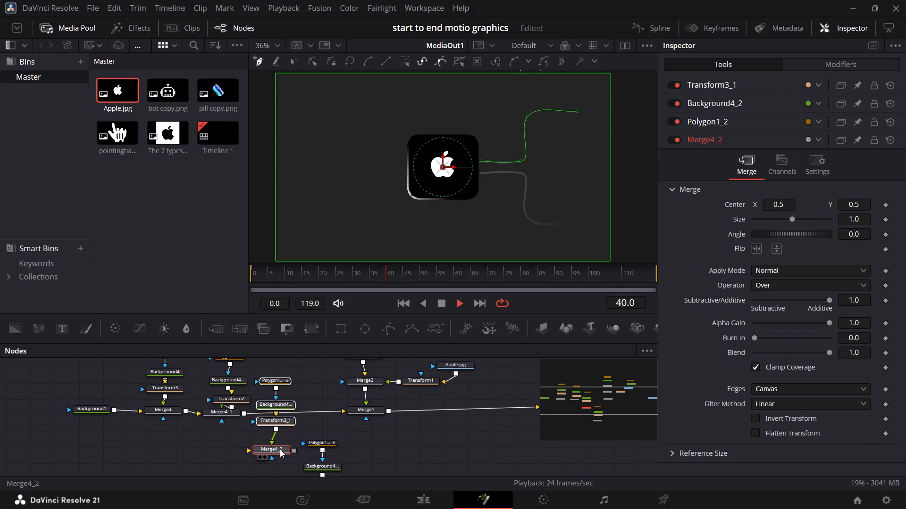
{"action": "left_click_drag", "start_coordinate": [280, 449], "coordinate": [289, 410], "text": "shift"}
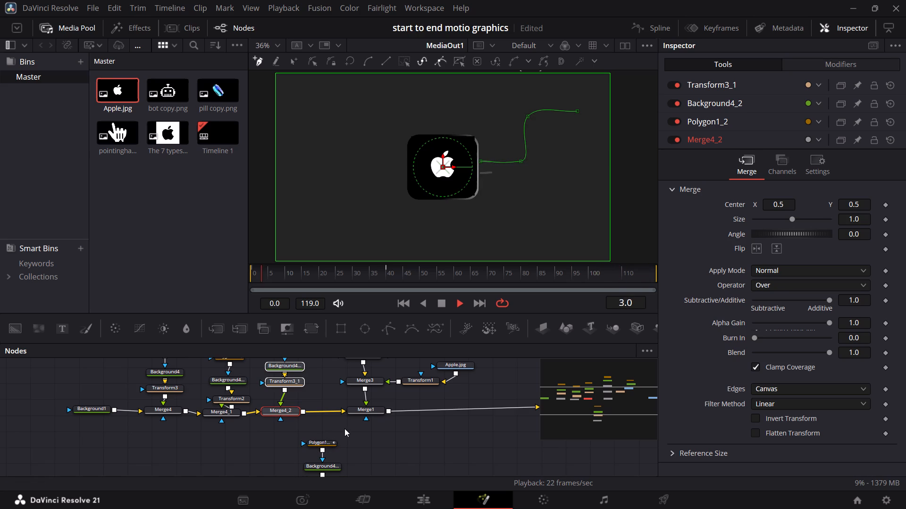
Move the second pasted polygon, background, transform and merge branch up between the Merge4_2 branch and Merge1.
{"action": "left_click_drag", "start_coordinate": [344, 428], "coordinate": [325, 465]}
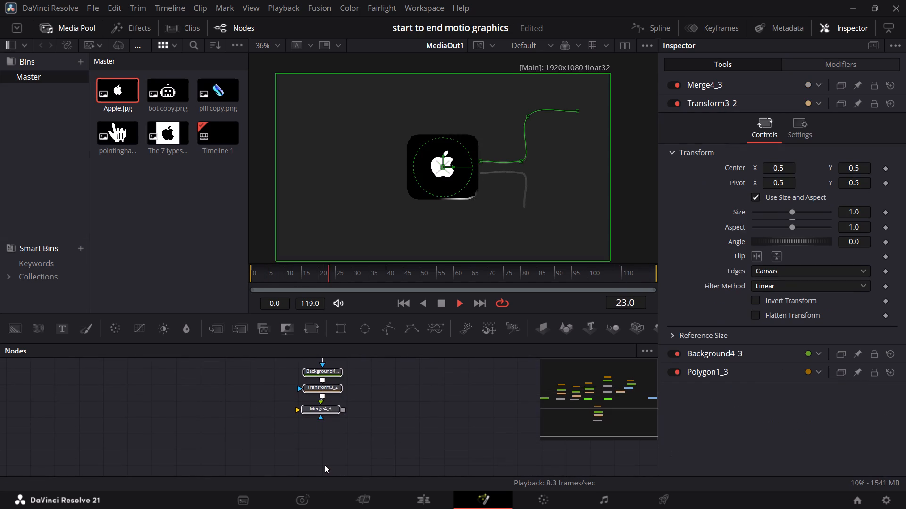
{"action": "left_click_drag", "start_coordinate": [332, 411], "coordinate": [329, 354], "text": "shift"}
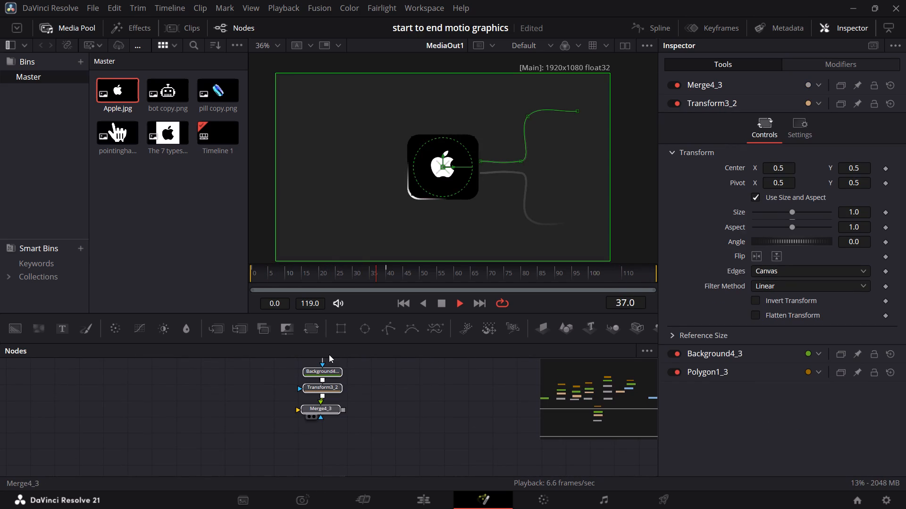
{"action": "left_click_drag", "start_coordinate": [329, 354], "coordinate": [362, 389], "text": "shift"}
{"action": "scroll", "coordinate": [304, 414], "scroll_direction": "up", "scroll_amount": 1, "text": "shift"}
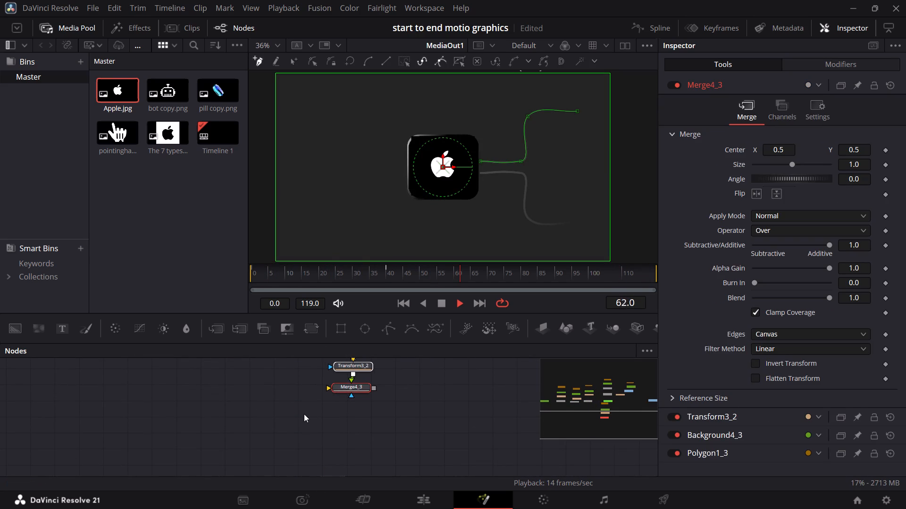
{"action": "scroll", "coordinate": [304, 414], "scroll_direction": "up", "scroll_amount": 1, "text": "shift"}
{"action": "scroll", "coordinate": [304, 414], "scroll_direction": "up", "scroll_amount": 1}
{"action": "key", "text": "space"}
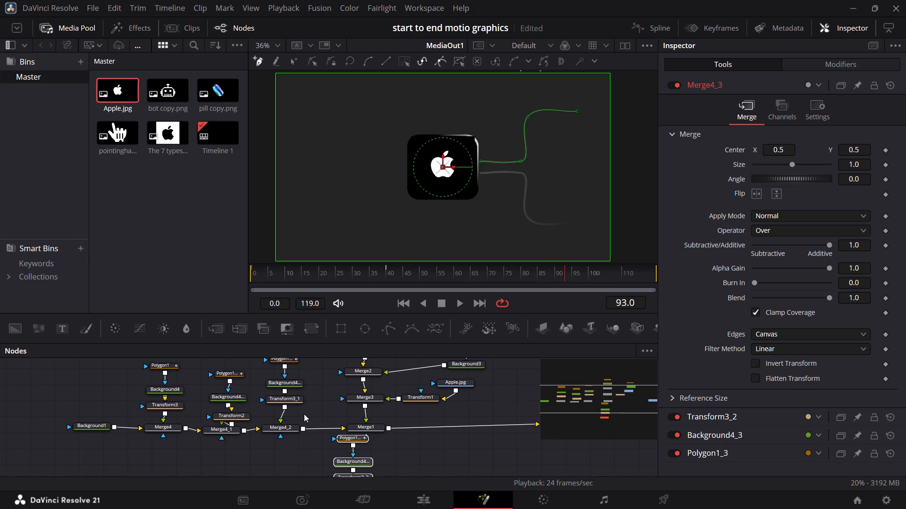
{"action": "left_click_drag", "start_coordinate": [344, 458], "coordinate": [325, 407], "text": "shift"}
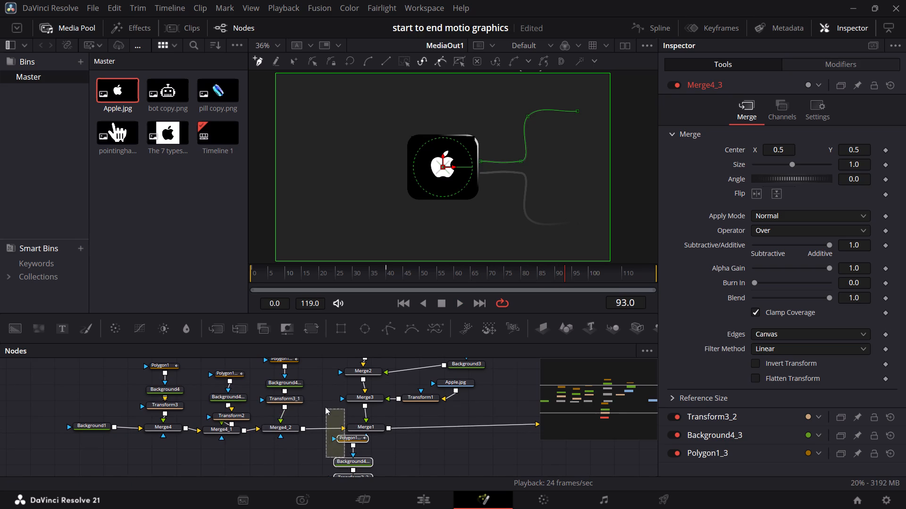
{"action": "left_click_drag", "start_coordinate": [325, 407], "coordinate": [342, 436], "text": "shift"}
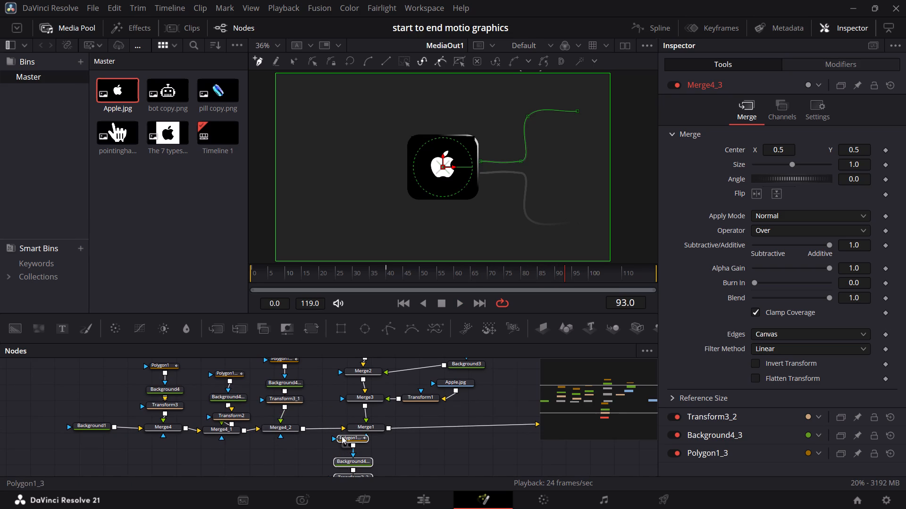
{"action": "left_click_drag", "start_coordinate": [347, 462], "coordinate": [321, 388], "text": "shift"}
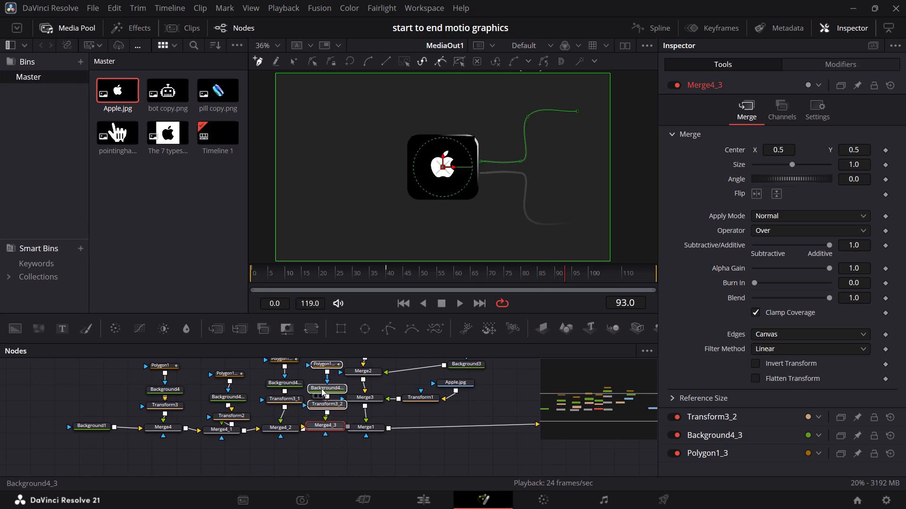
{"action": "left_click_drag", "start_coordinate": [321, 388], "coordinate": [323, 384], "text": "shift"}
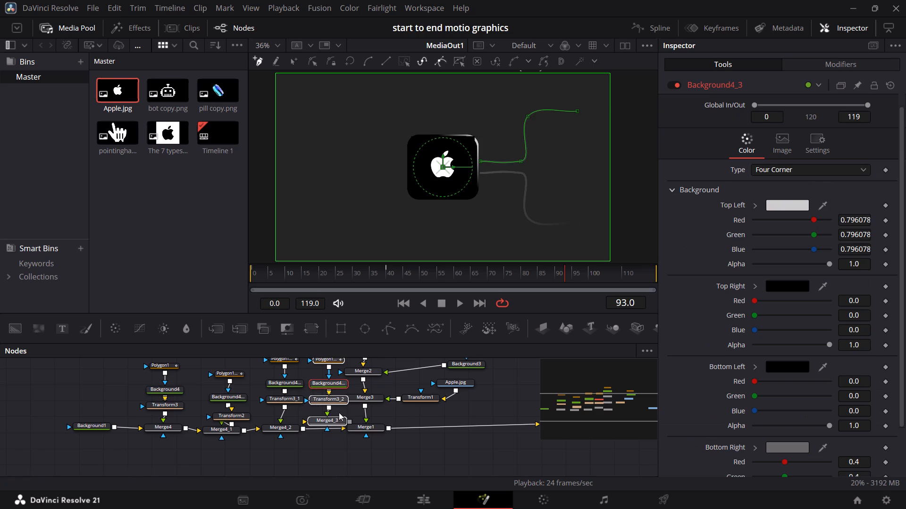
Shift Merge1, Transform1, Merge3 and Merge2 farther along the node flow to free space after Merge4_2.
{"action": "left_click", "coordinate": [338, 418], "text": "shift"}
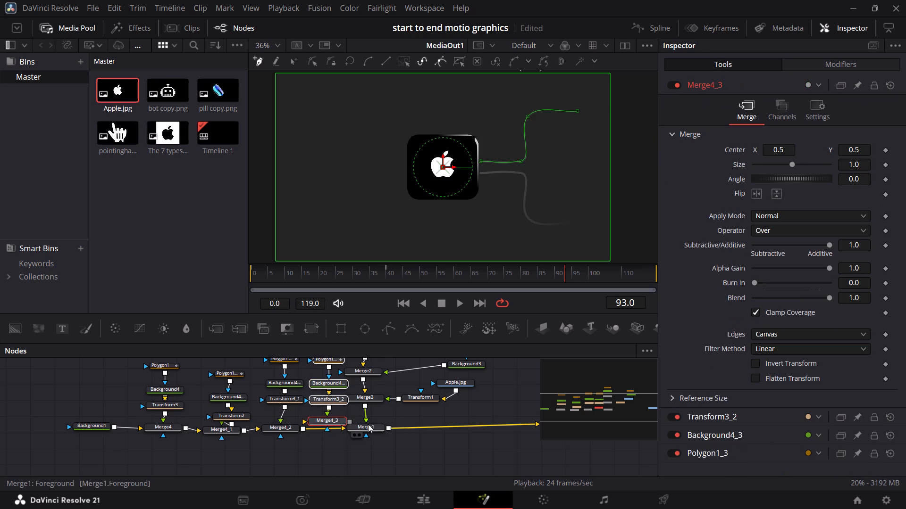
{"action": "left_click_drag", "start_coordinate": [368, 424], "coordinate": [428, 420]}
{"action": "left_click_drag", "start_coordinate": [425, 398], "coordinate": [469, 400]}
{"action": "left_click_drag", "start_coordinate": [373, 397], "coordinate": [410, 395]}
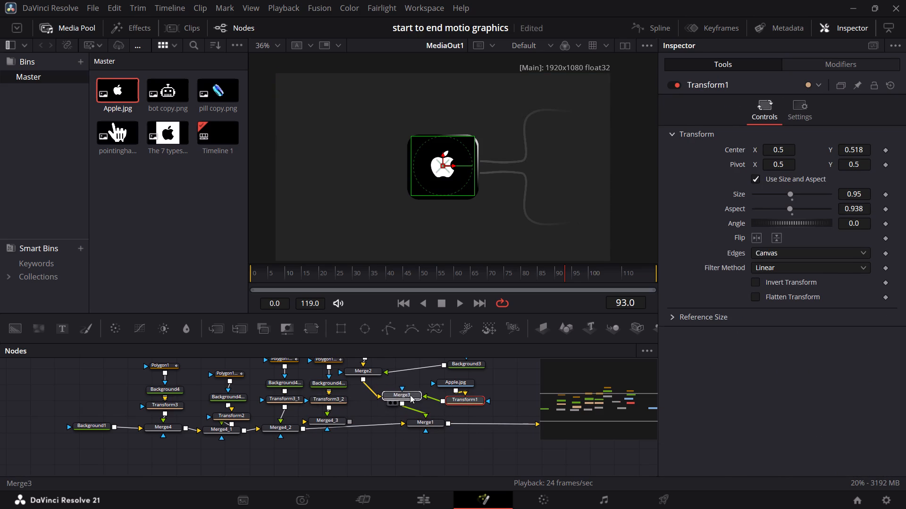
{"action": "left_click_drag", "start_coordinate": [373, 373], "coordinate": [413, 369]}
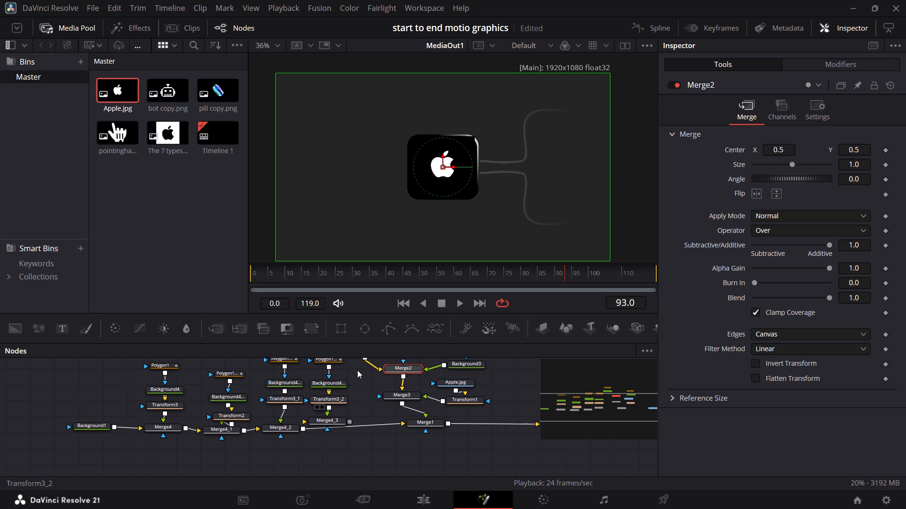
Insert the whole Merge4_3 branch into the connection between Merge4_2 and Merge1.
{"action": "left_click", "coordinate": [342, 357], "text": "shift"}
{"action": "left_click_drag", "start_coordinate": [346, 361], "coordinate": [331, 426]}
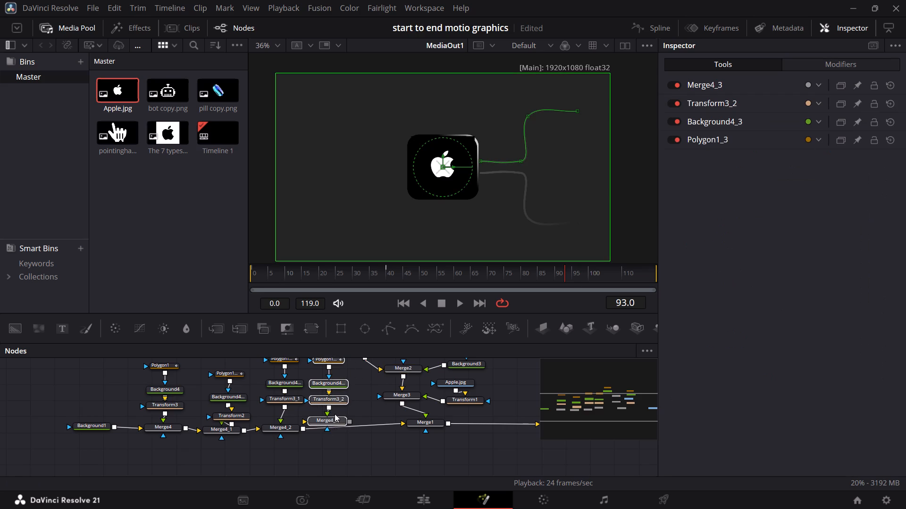
{"action": "left_click_drag", "start_coordinate": [332, 424], "coordinate": [341, 427], "text": "shift"}
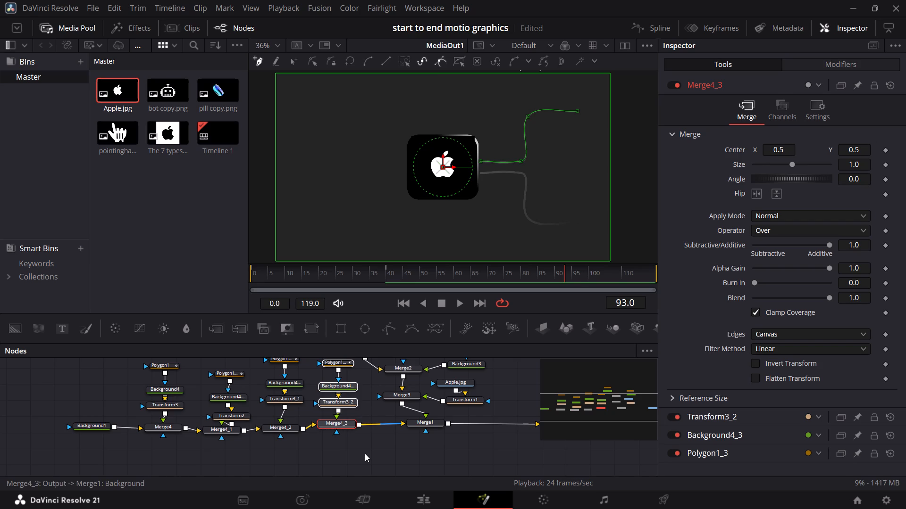
Flip Transform3_1 horizontally to mirror the upper connector line to the other side of the icon.
{"action": "left_click", "coordinate": [294, 396]}
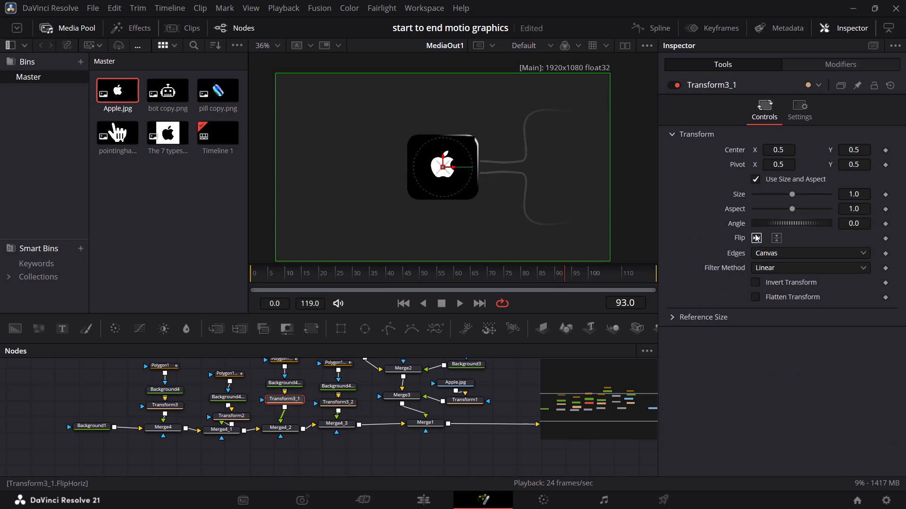
{"action": "left_click", "coordinate": [755, 234]}
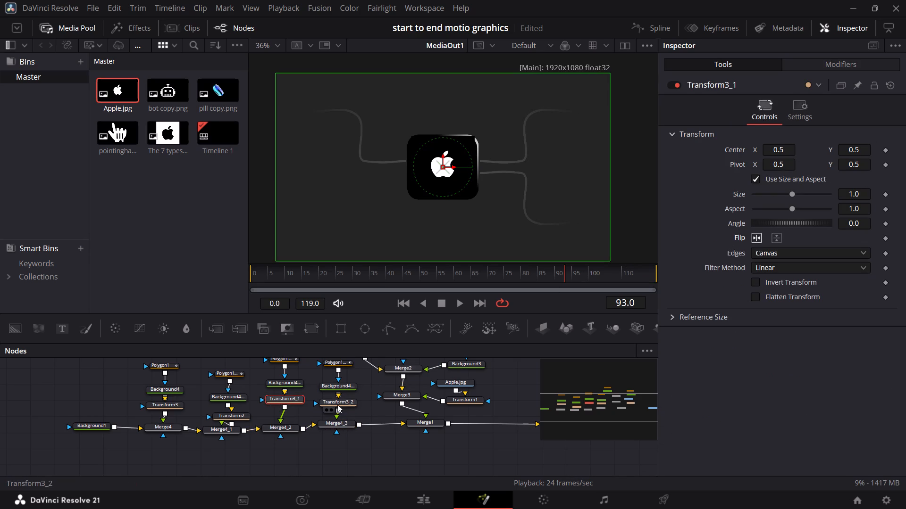
Flip Transform3_2 both horizontally and vertically to mirror its connector line to the icon's remaining lower corner.
{"action": "left_click", "coordinate": [335, 401]}
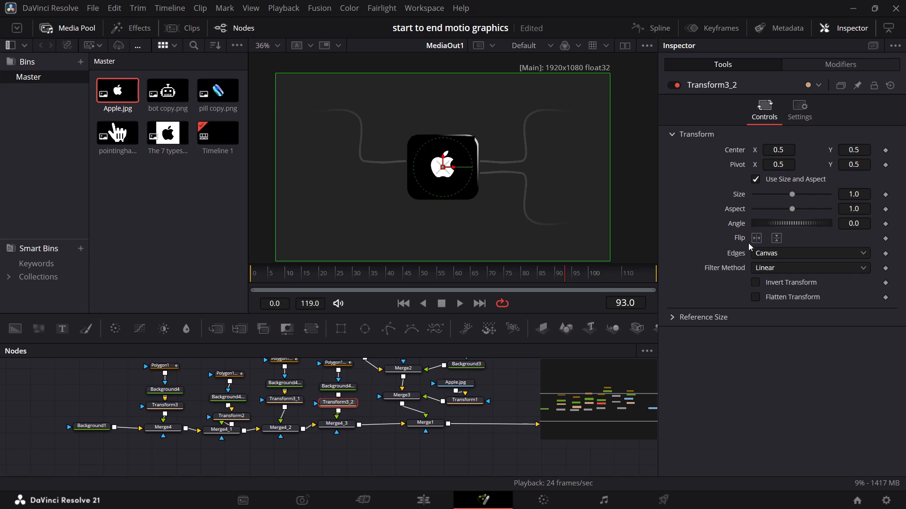
{"action": "left_click", "coordinate": [754, 235]}
{"action": "left_click", "coordinate": [759, 237]}
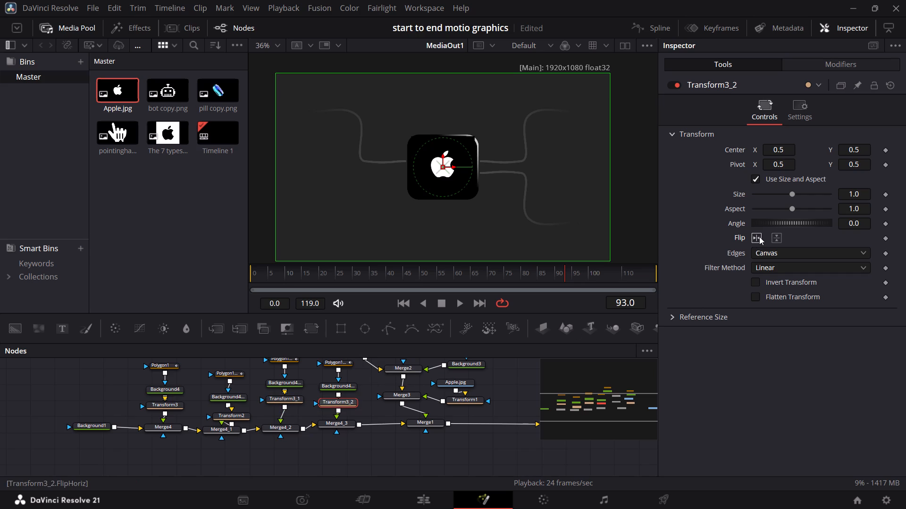
{"action": "left_click", "coordinate": [759, 237]}
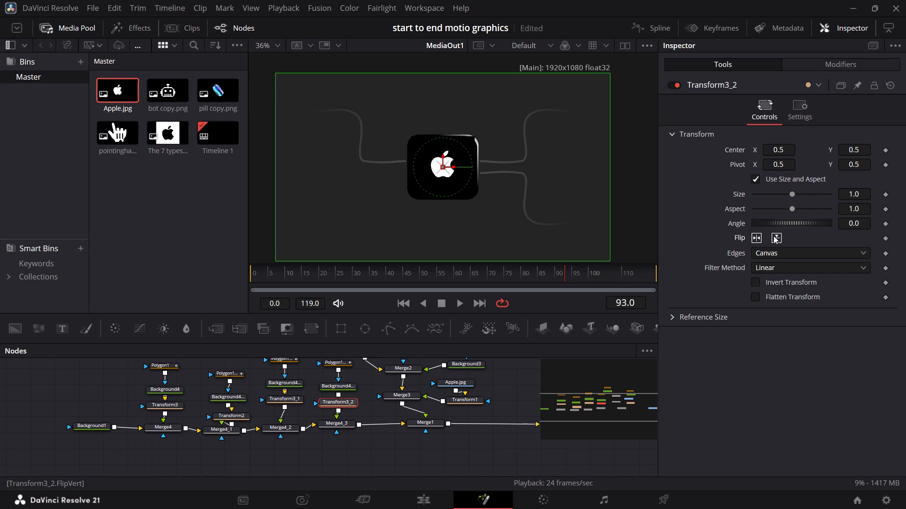
{"action": "left_click", "coordinate": [777, 235]}
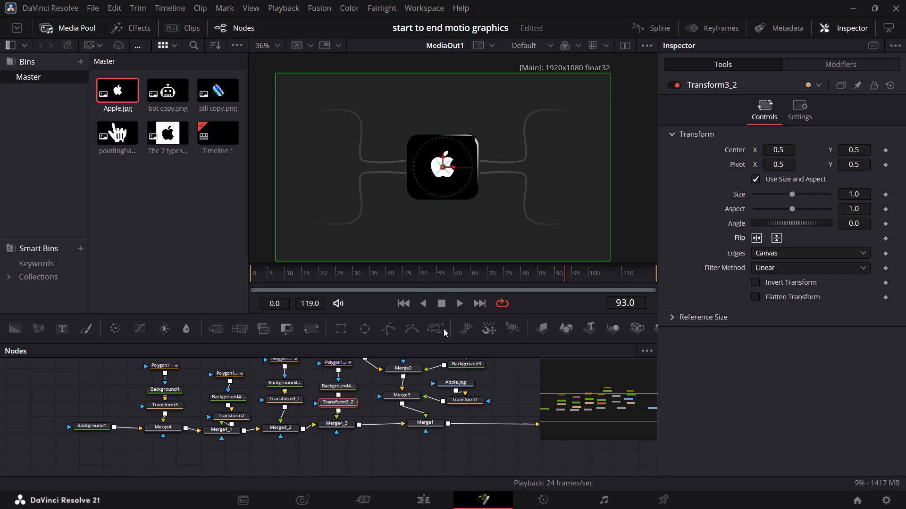
Play the composition from its beginning to review the four connector lines drawing on around the icon.
{"action": "left_click_drag", "start_coordinate": [565, 270], "coordinate": [218, 333]}
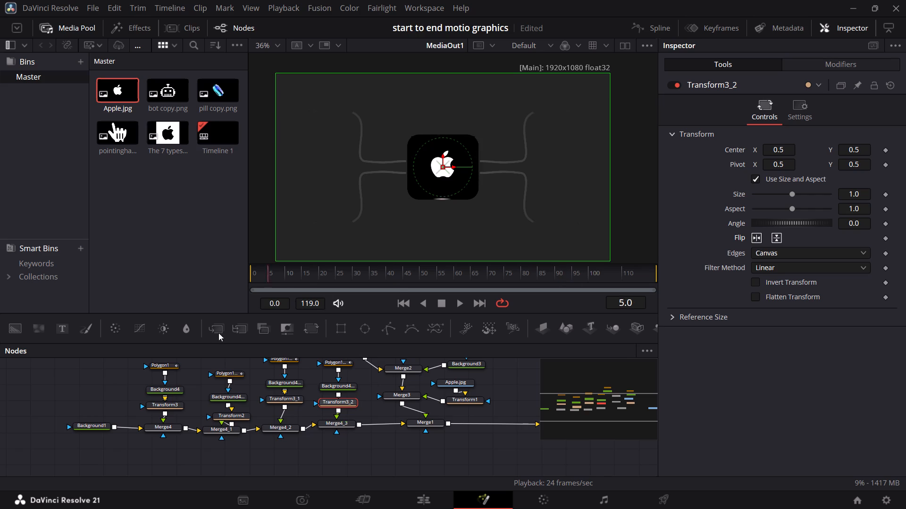
{"action": "left_click_drag", "start_coordinate": [218, 333], "coordinate": [181, 331]}
{"action": "key", "text": "space"}
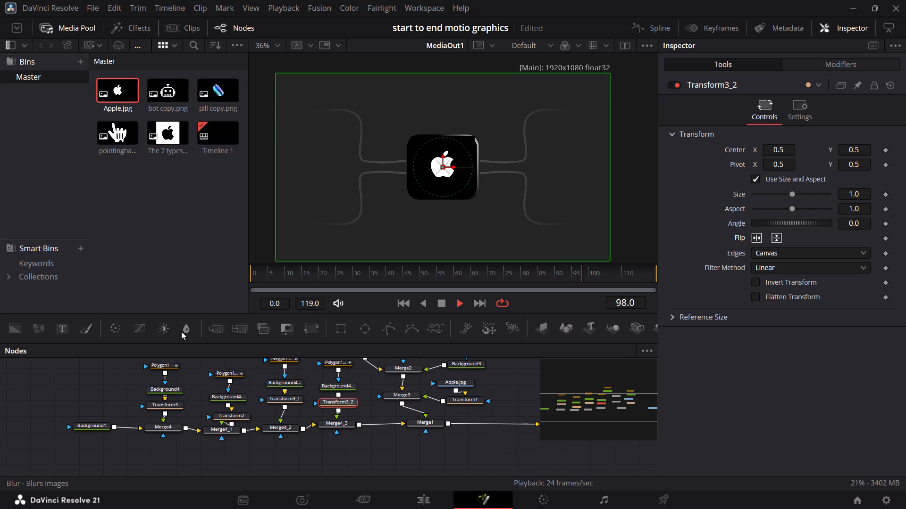
{"action": "key", "text": "space"}
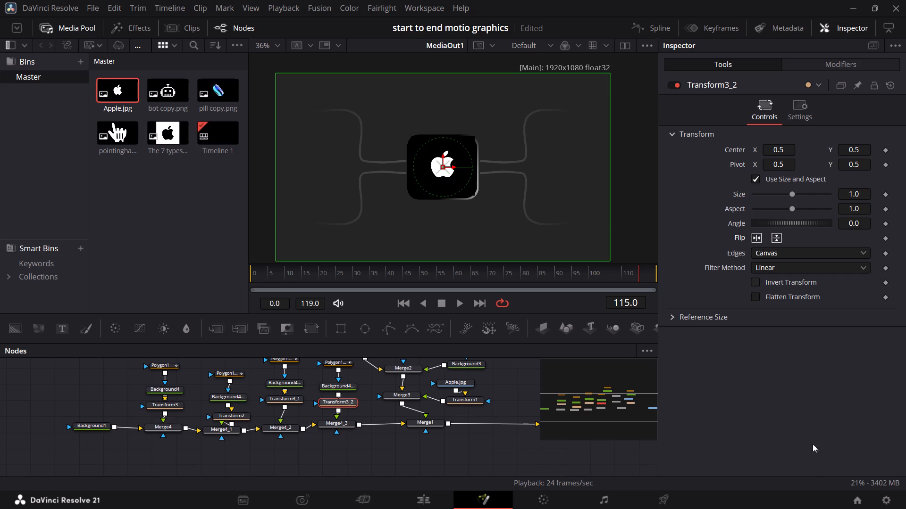
Return to the Edit page and create a new project named "s to end".
{"action": "left_click", "coordinate": [412, 494]}
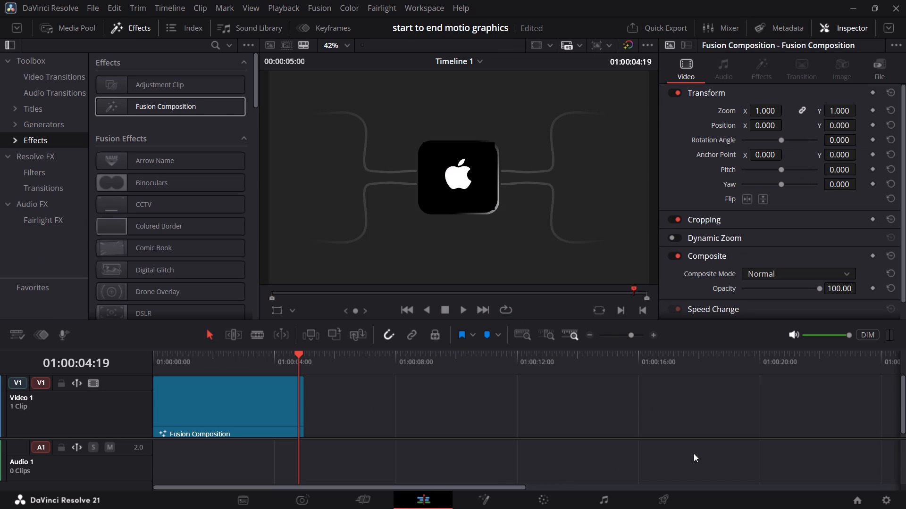
{"action": "left_click", "coordinate": [852, 495]}
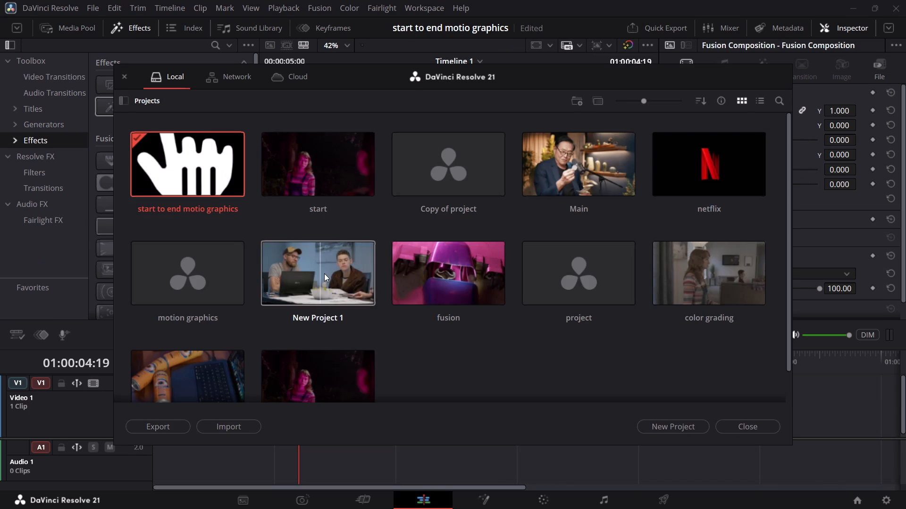
{"action": "left_click", "coordinate": [677, 427]}
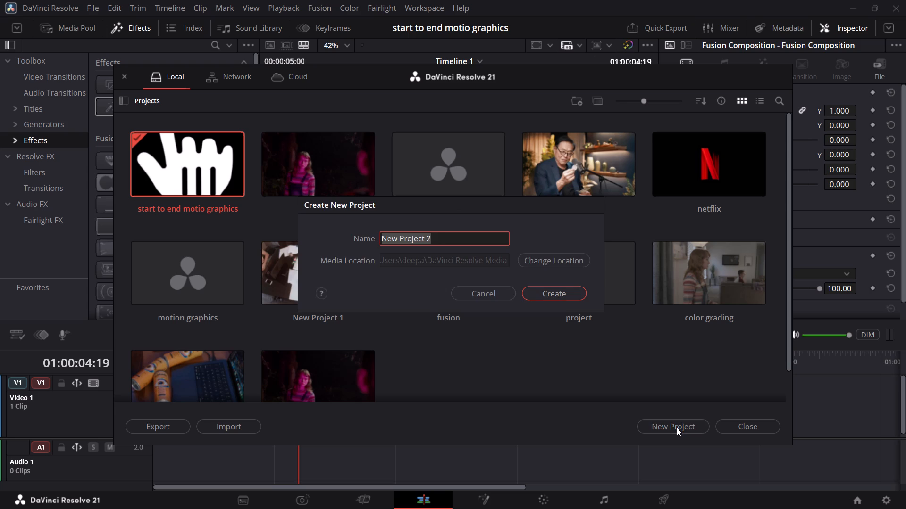
{"action": "key", "text": "s"}
{"action": "key", "text": "space"}
{"action": "type", "text": "to"}
{"action": "key", "text": "space"}
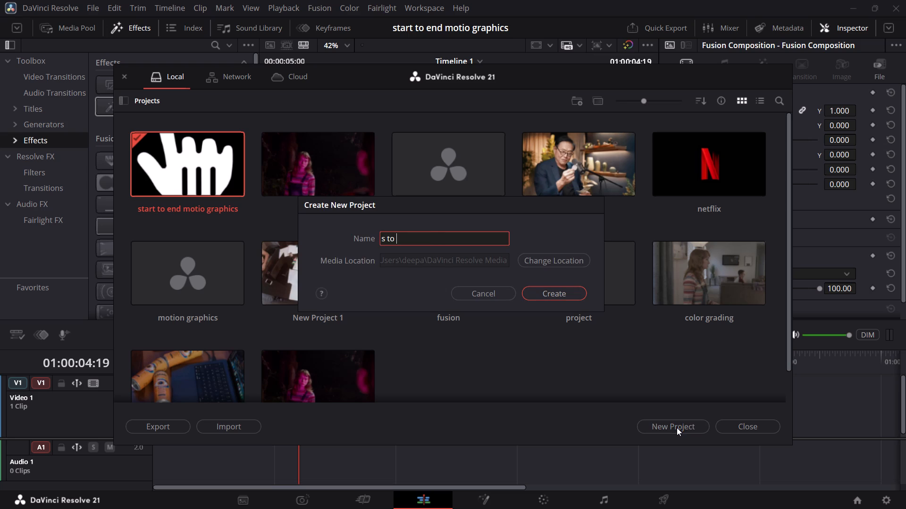
{"action": "type", "text": "end"}
{"action": "key", "text": "Return"}
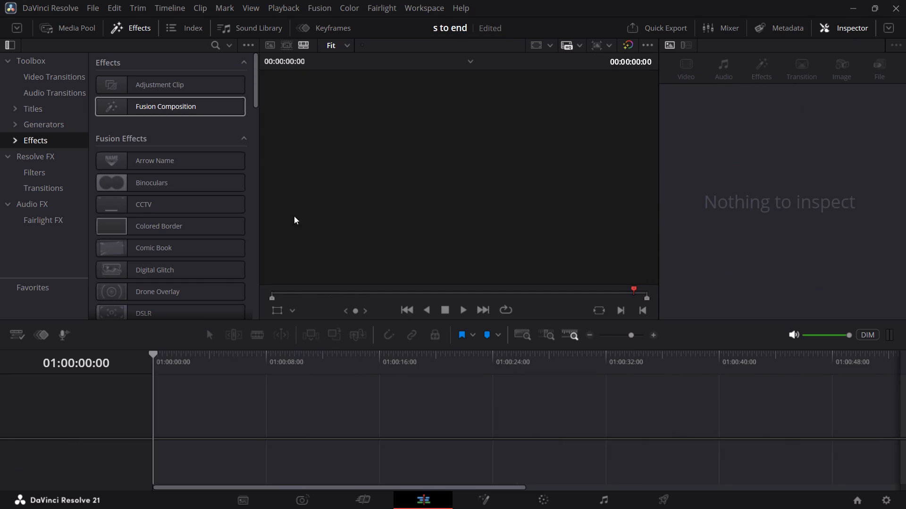
Add a Fusion Composition clip at the start of the new project's empty timeline.
{"action": "left_click_drag", "start_coordinate": [190, 107], "coordinate": [235, 382]}
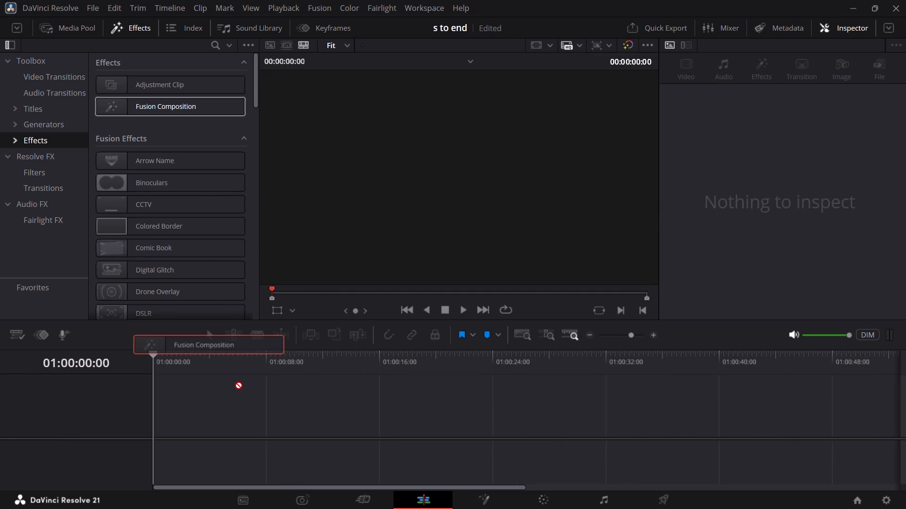
{"action": "left_click_drag", "start_coordinate": [235, 382], "coordinate": [138, 436]}
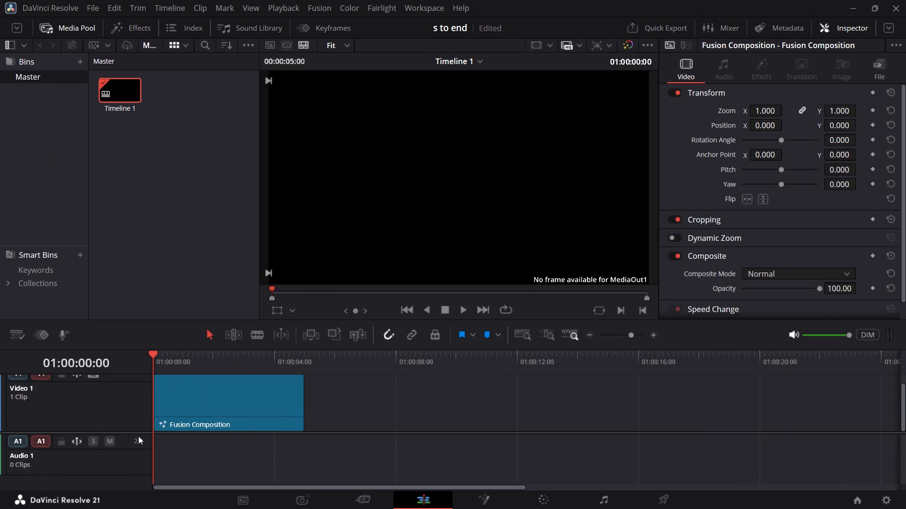